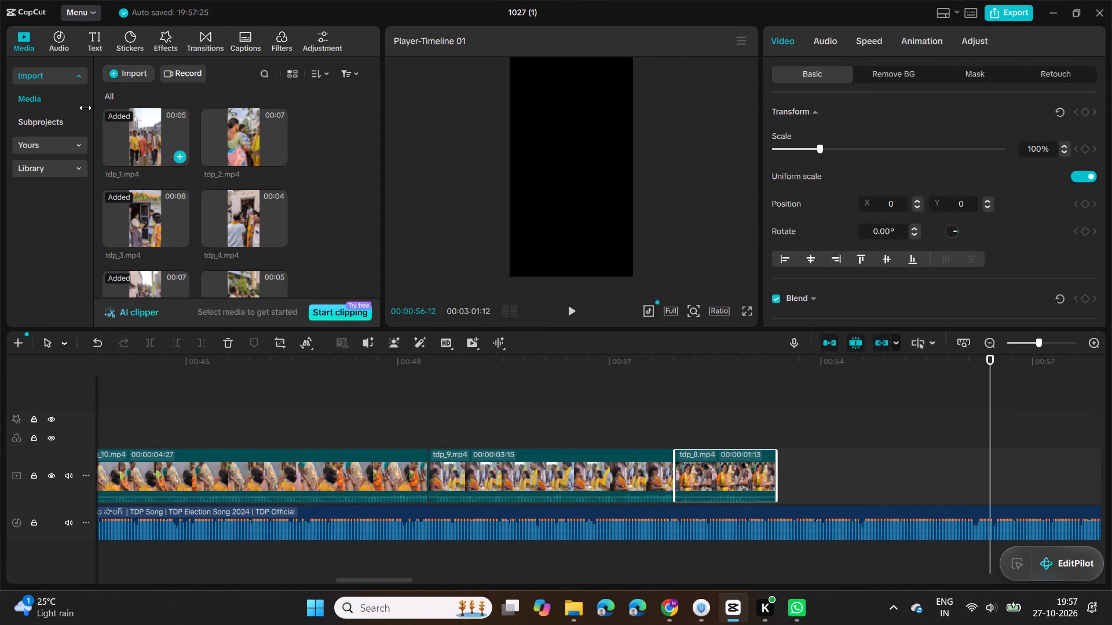
In CapCut, start importing a new media file into the media library of project 1027 (1).
left_click(128, 68)
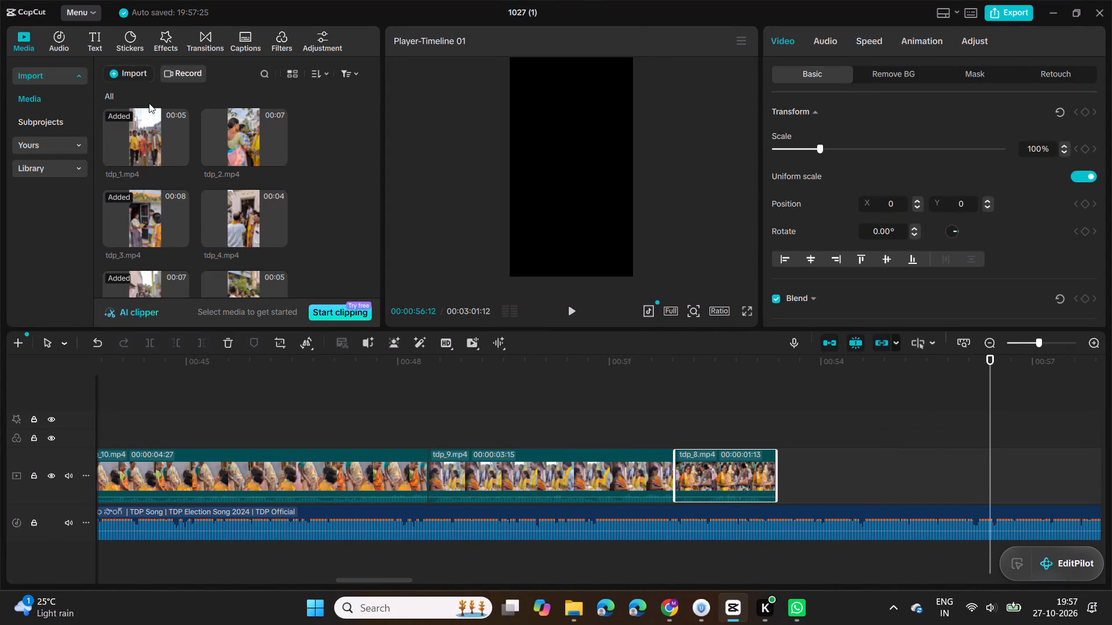
Import the main_tdp video from the Desktop and add it to the timeline after the tdp_8 clip.
left_click(150, 96)
scroll(294, 204, "down", 6)
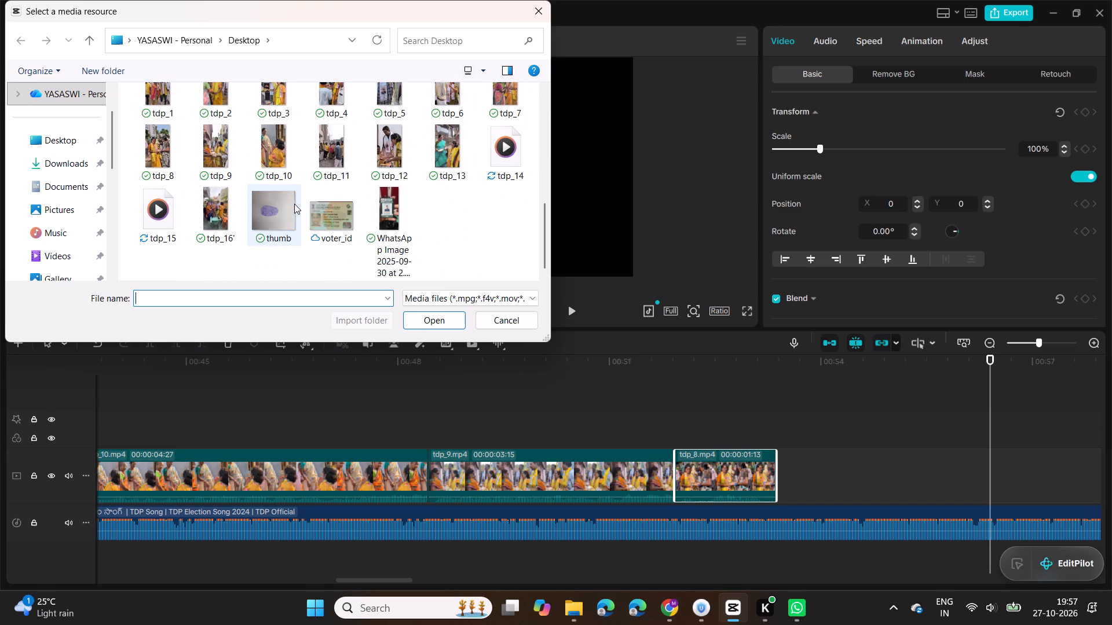
scroll(363, 235, "up", 2)
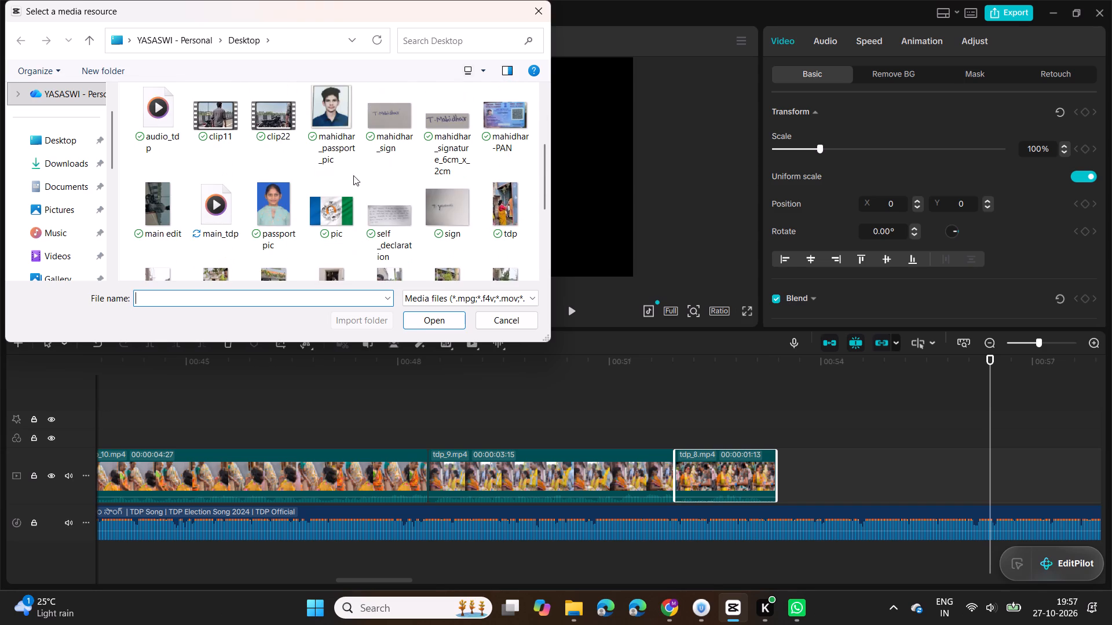
left_click(239, 195)
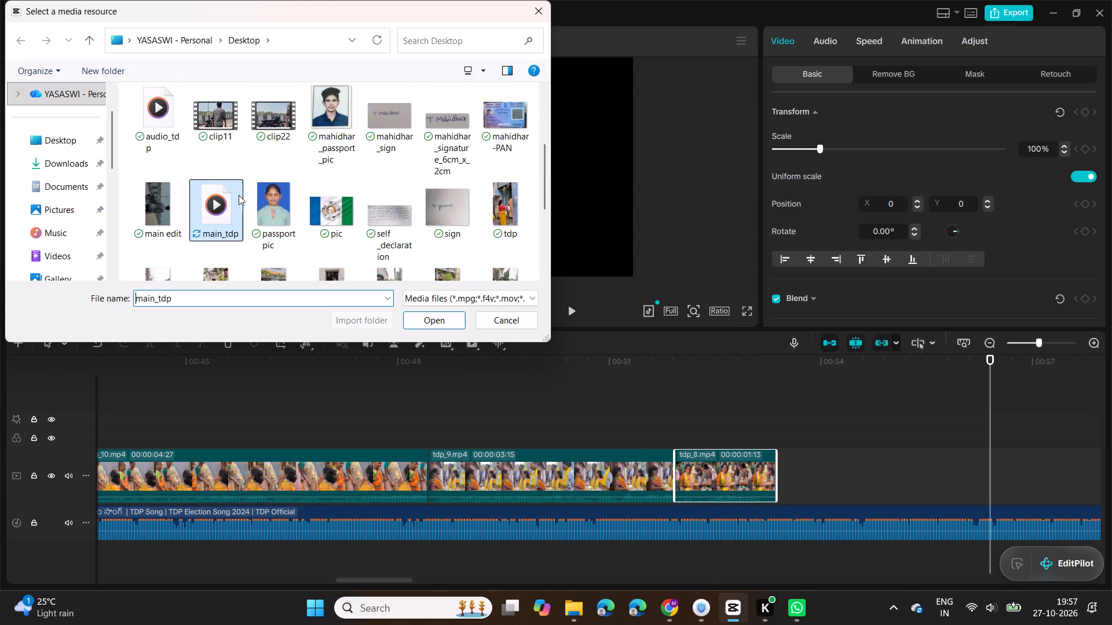
key("Return")
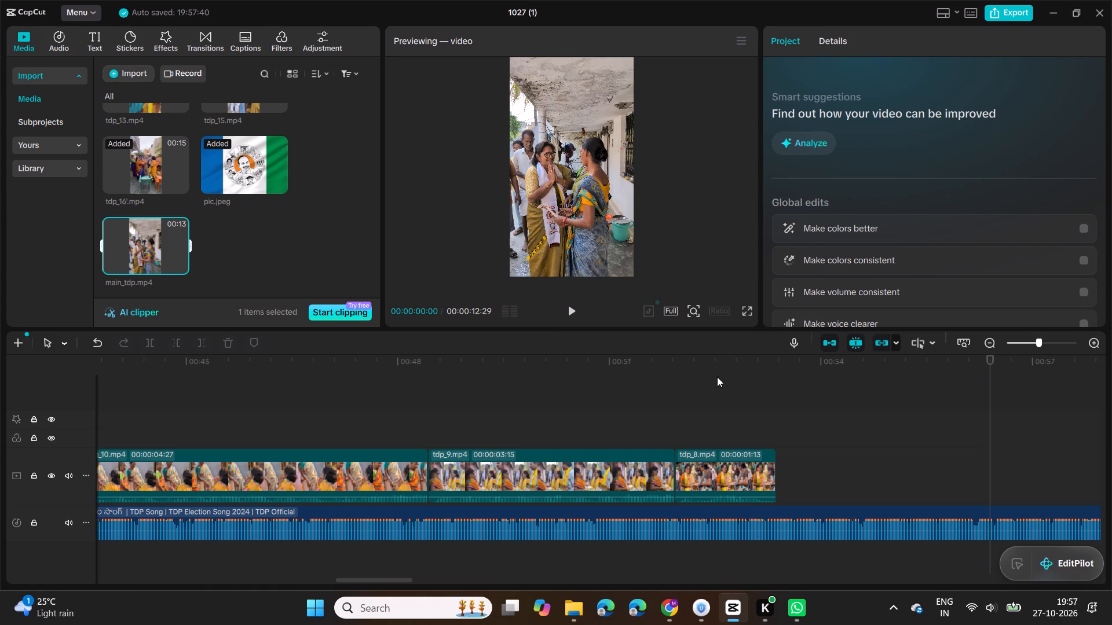
left_click(180, 263)
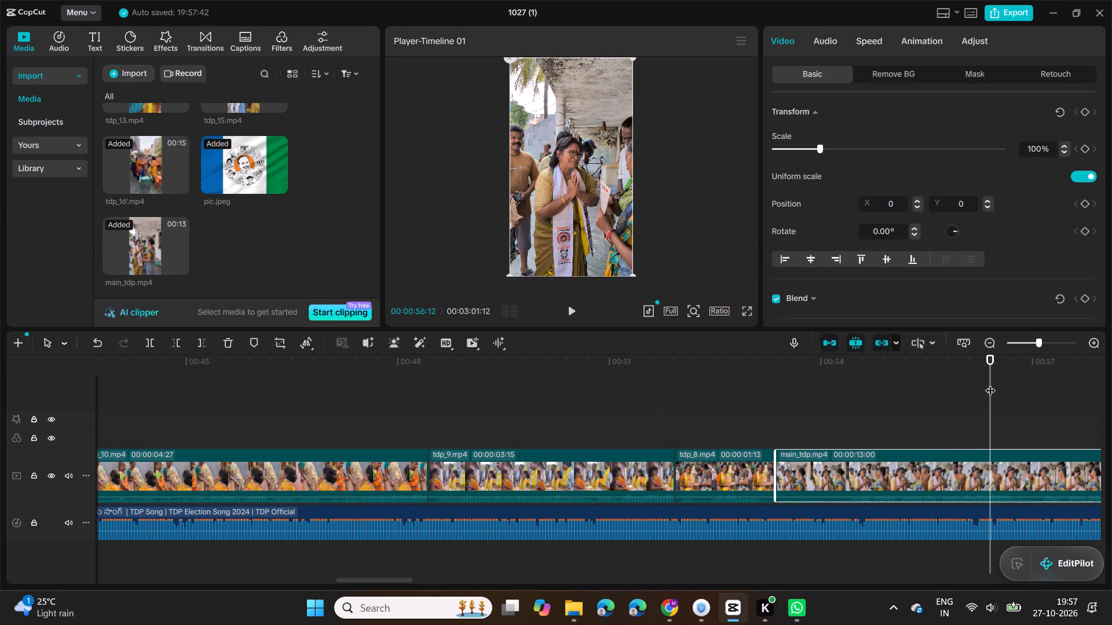
Play the start of main_tdp, then extend the end of the tdp_8 clip to a duration of 00:00:02:06.
left_click_drag(990, 383, 699, 383)
key("space")
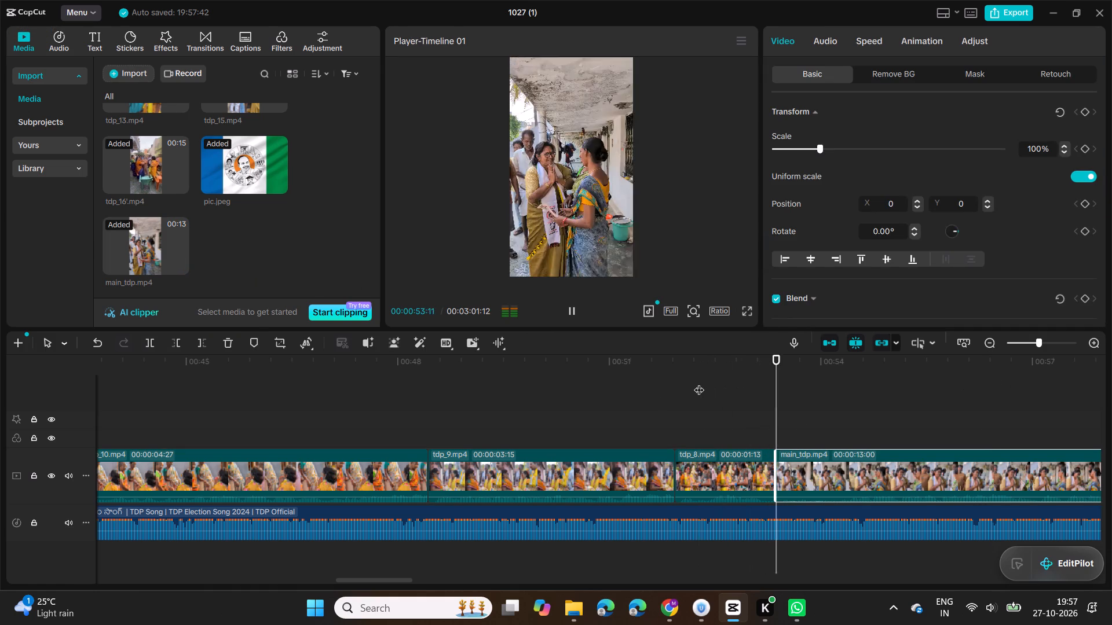
key("space")
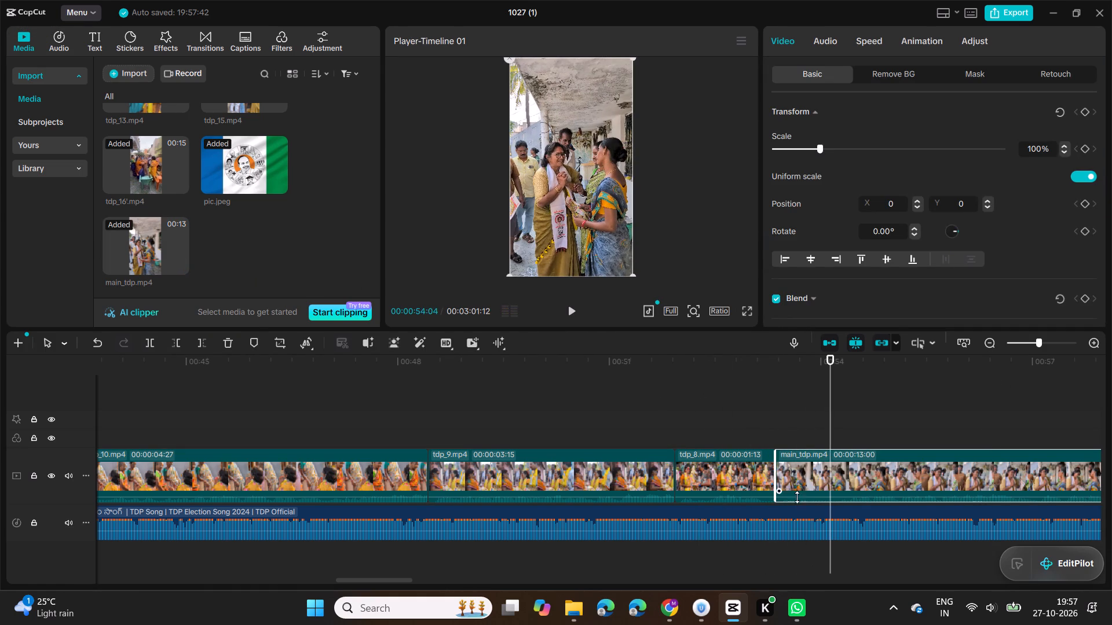
left_click(771, 515)
scroll(771, 515, "left", 2)
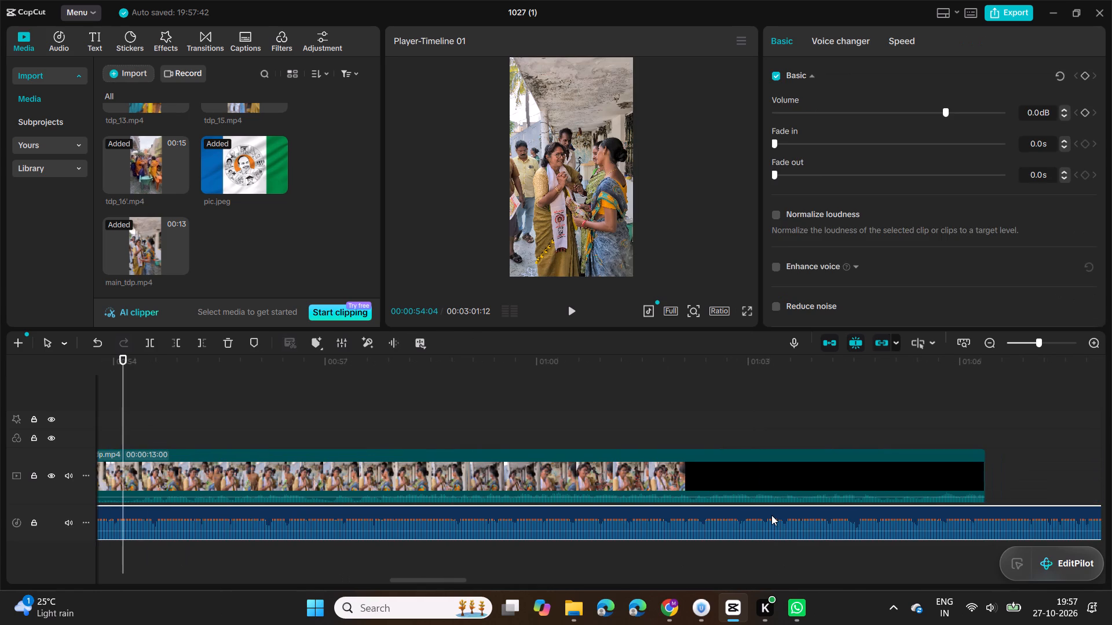
scroll(204, 422, "right", 1)
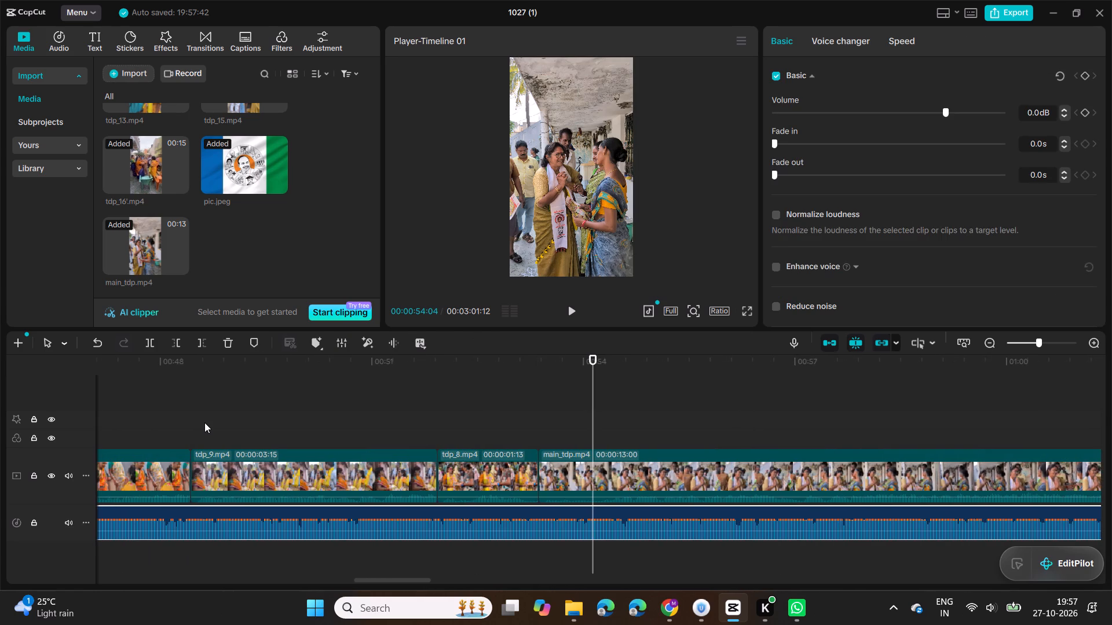
left_click(449, 477)
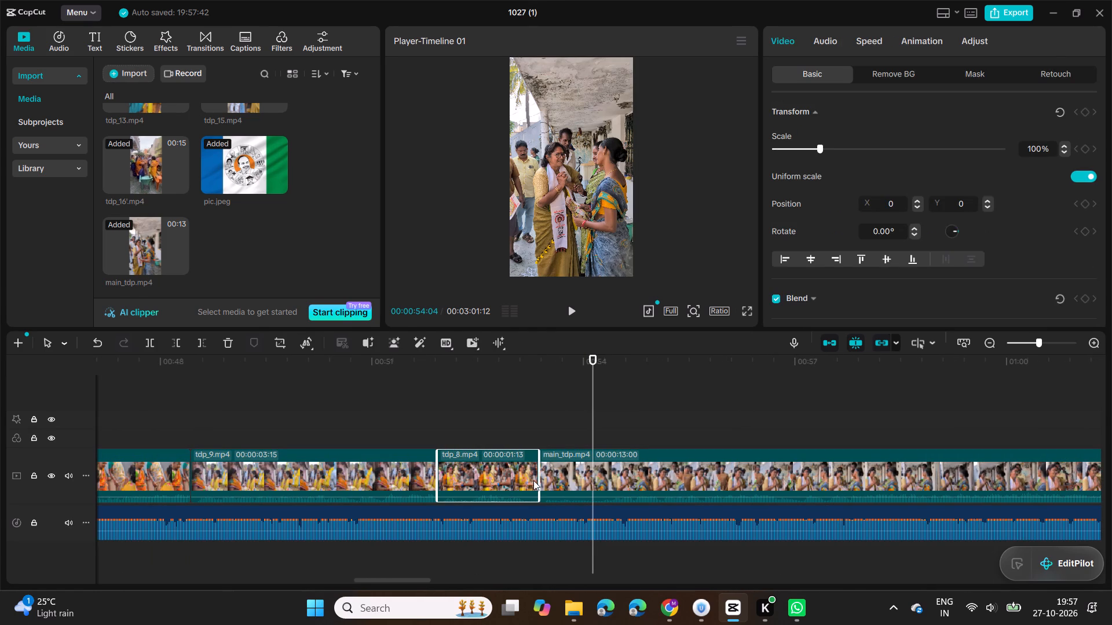
left_click_drag(540, 479, 591, 479)
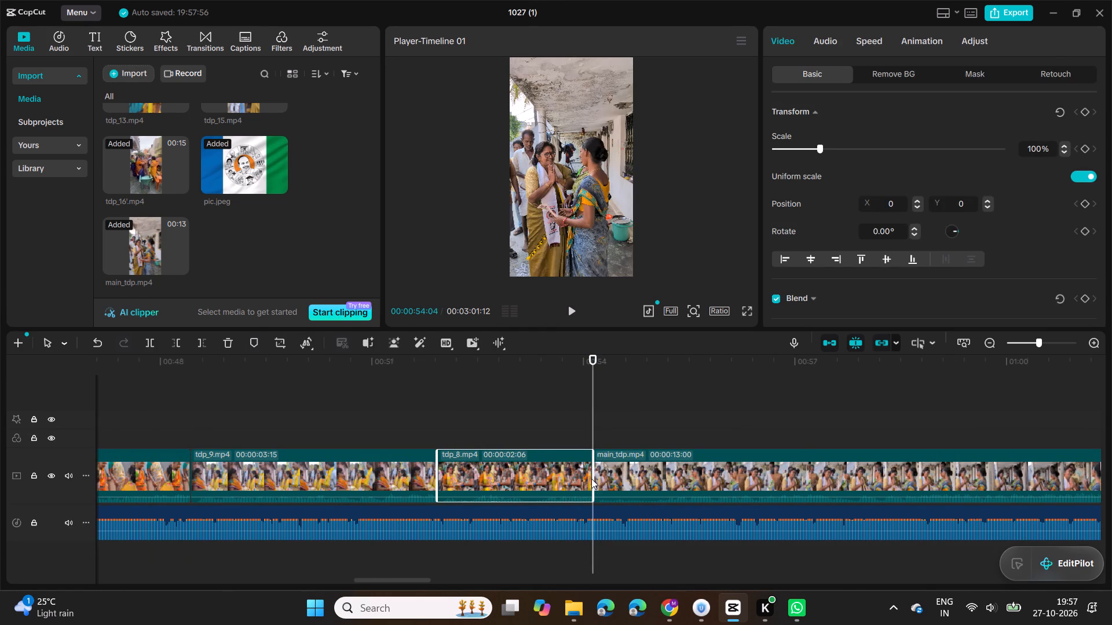
Replay the start of main_tdp to find the cut point, and split the song track at 00:00:54:07.
scroll(591, 479, "left", 1)
key("space")
key("space")
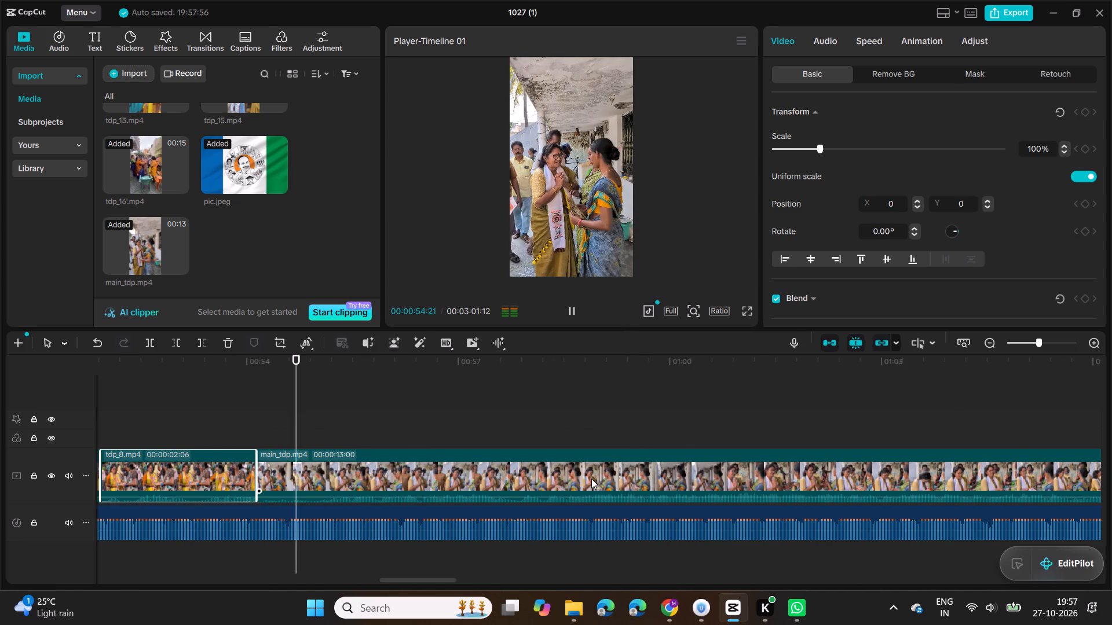
left_click(642, 516)
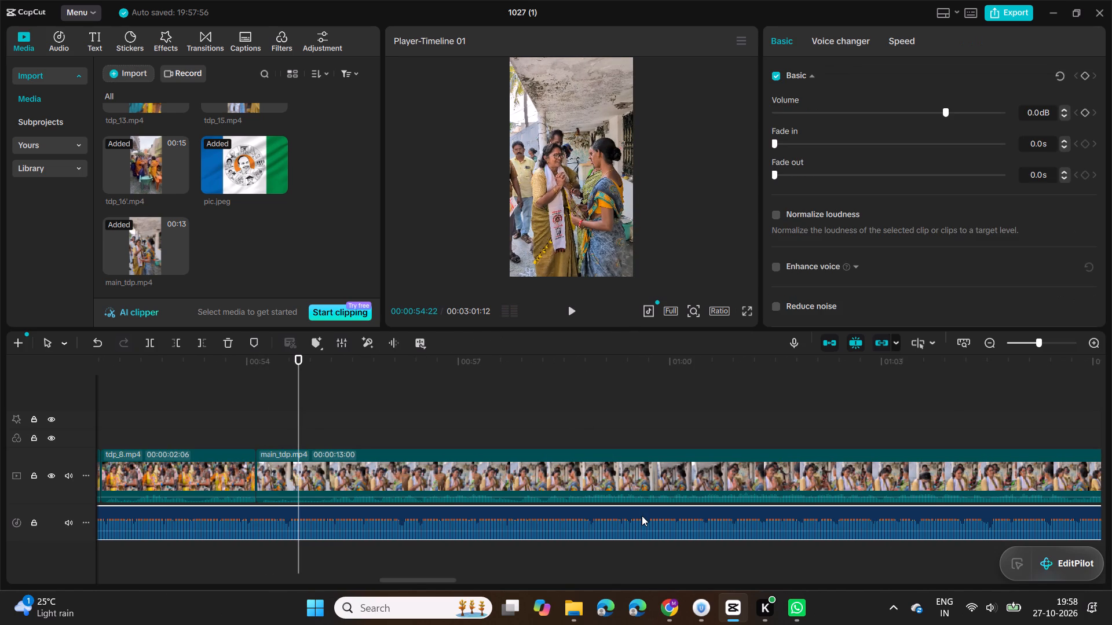
left_click_drag(299, 424, 286, 422)
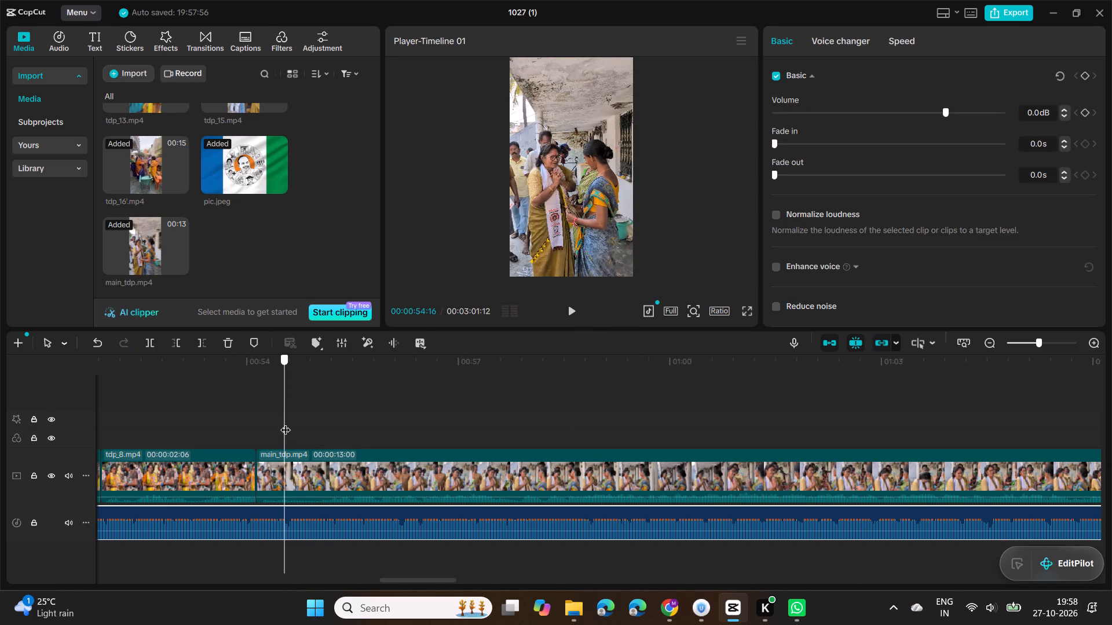
left_click_drag(286, 422, 244, 414)
key("space")
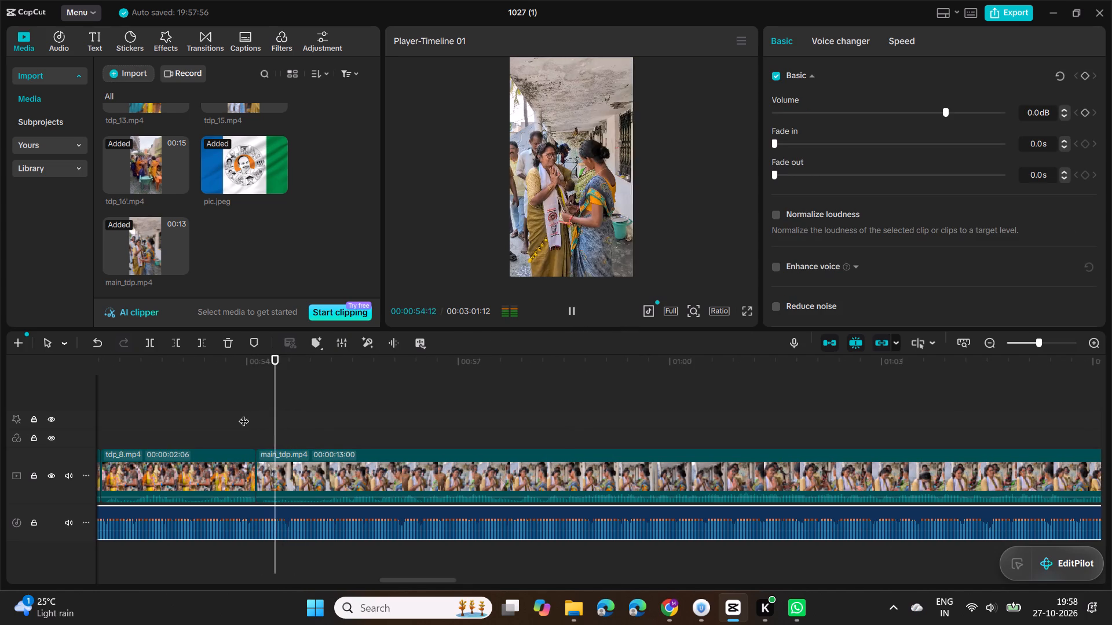
key("space")
left_click_drag(284, 421, 283, 421)
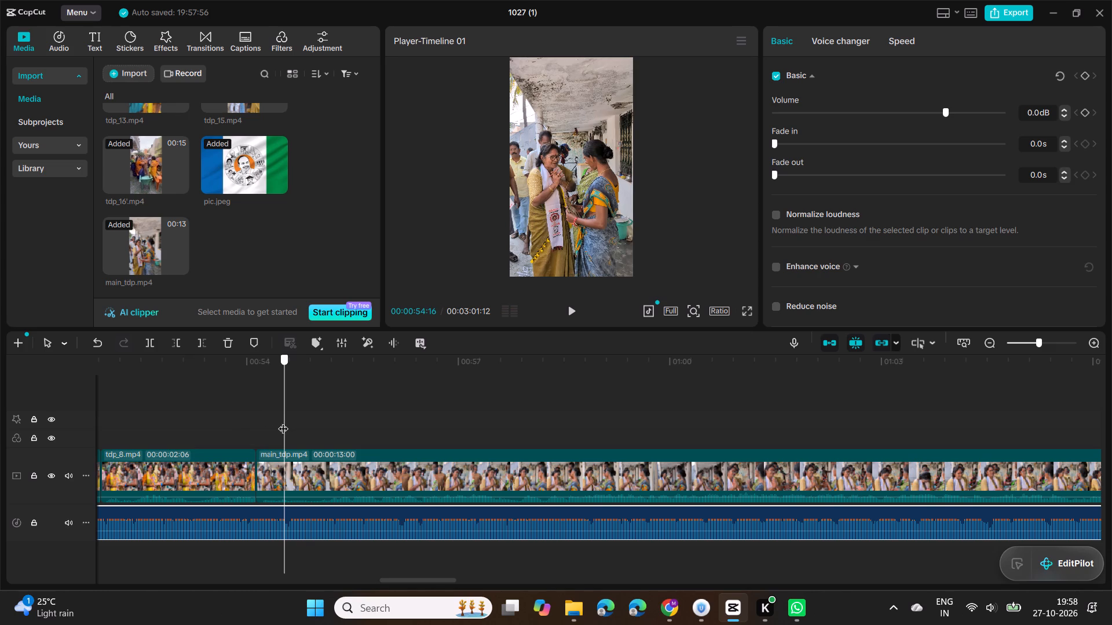
left_click_drag(283, 421, 245, 423)
key("space")
key("space")
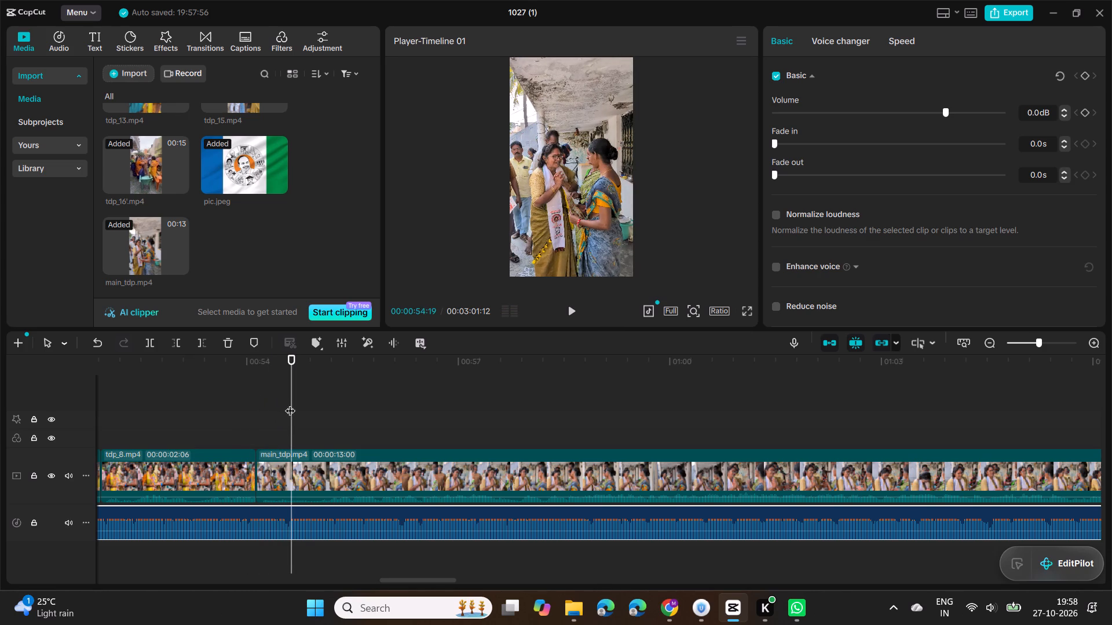
left_click_drag(293, 405, 262, 405)
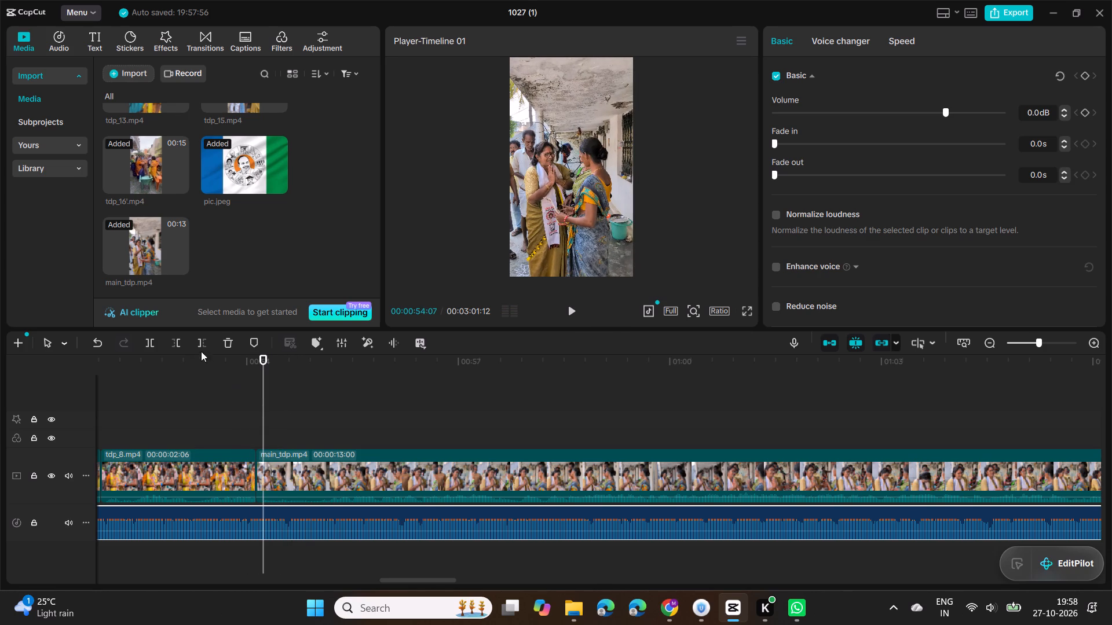
left_click(151, 340)
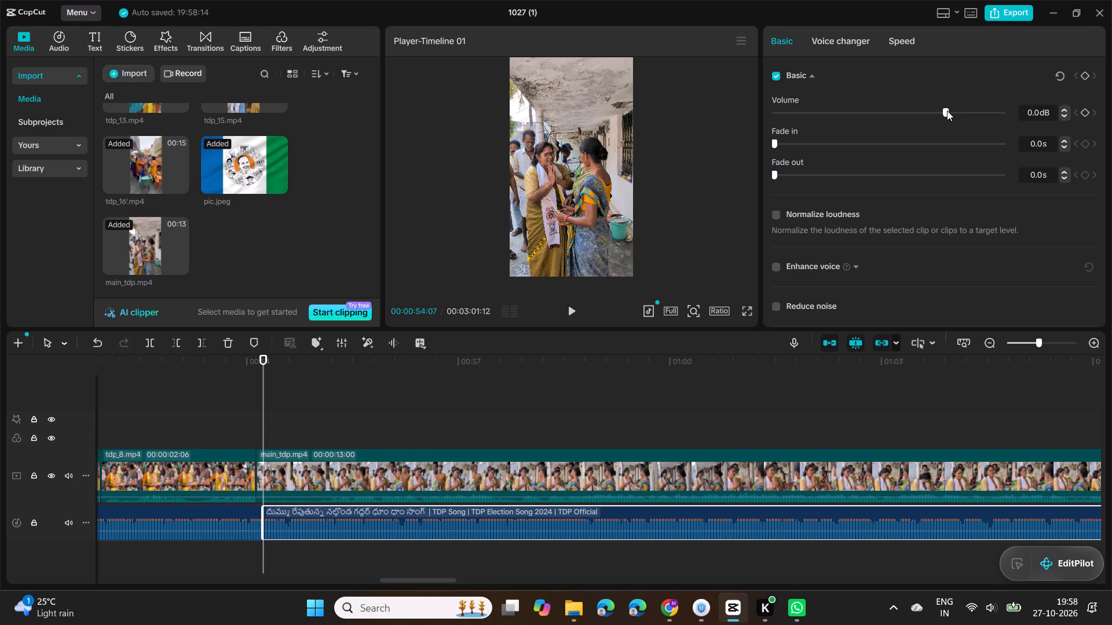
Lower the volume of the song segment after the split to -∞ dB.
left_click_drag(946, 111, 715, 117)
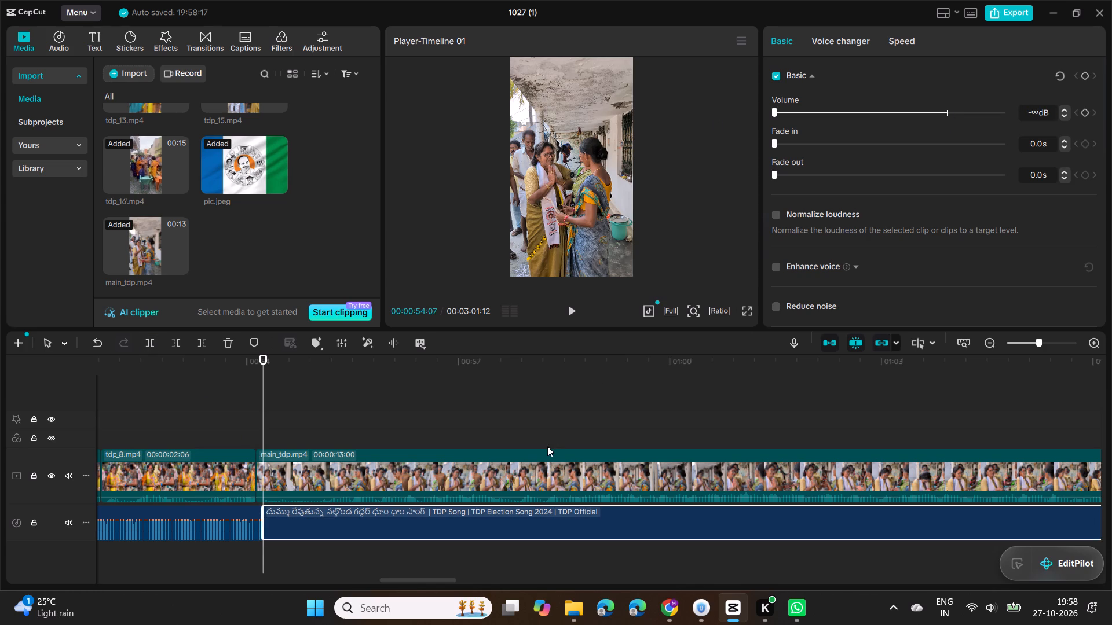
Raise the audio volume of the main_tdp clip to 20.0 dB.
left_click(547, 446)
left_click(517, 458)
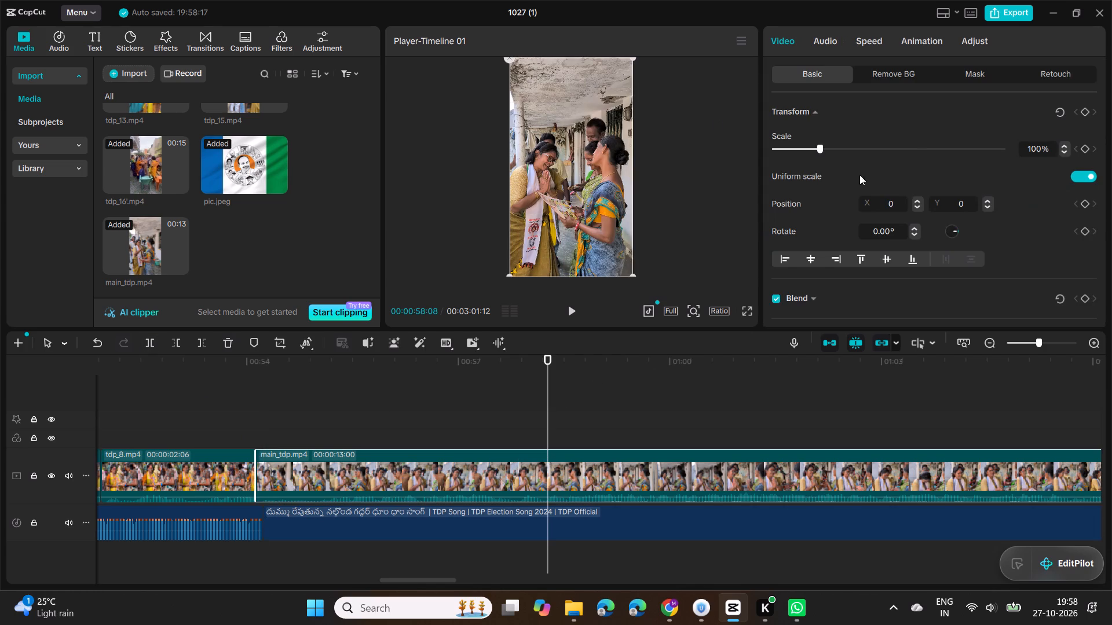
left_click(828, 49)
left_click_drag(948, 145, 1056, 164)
Play back the timeline from just before main_tdp to check how its audio sounds with the song muted.
left_click_drag(551, 384, 424, 369)
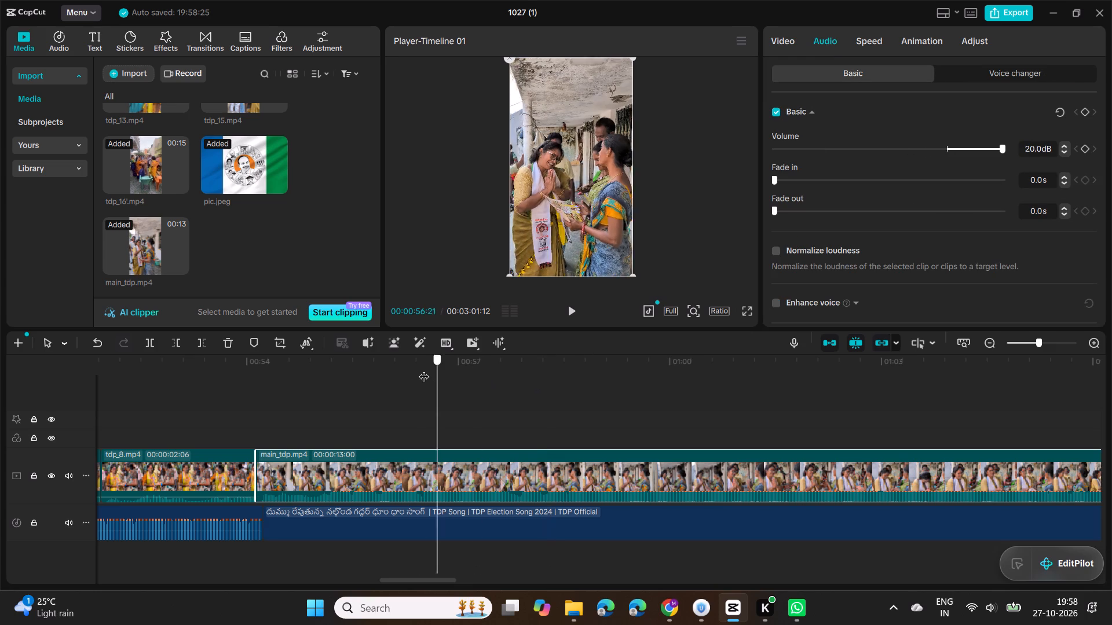
left_click_drag(424, 369, 247, 363)
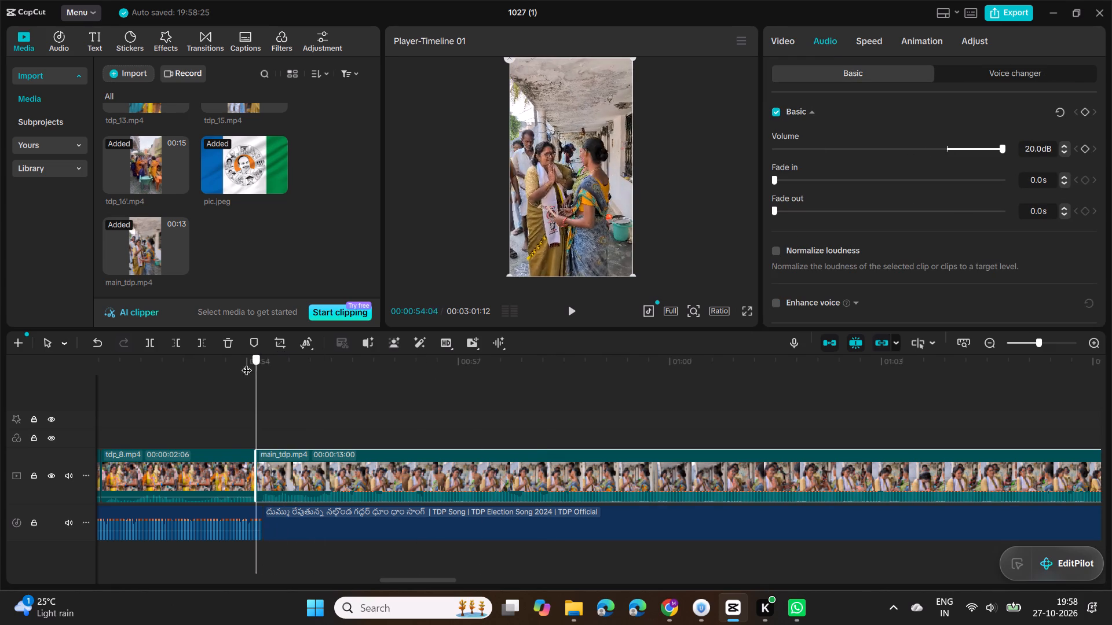
left_click_drag(247, 363, 229, 364)
key("space")
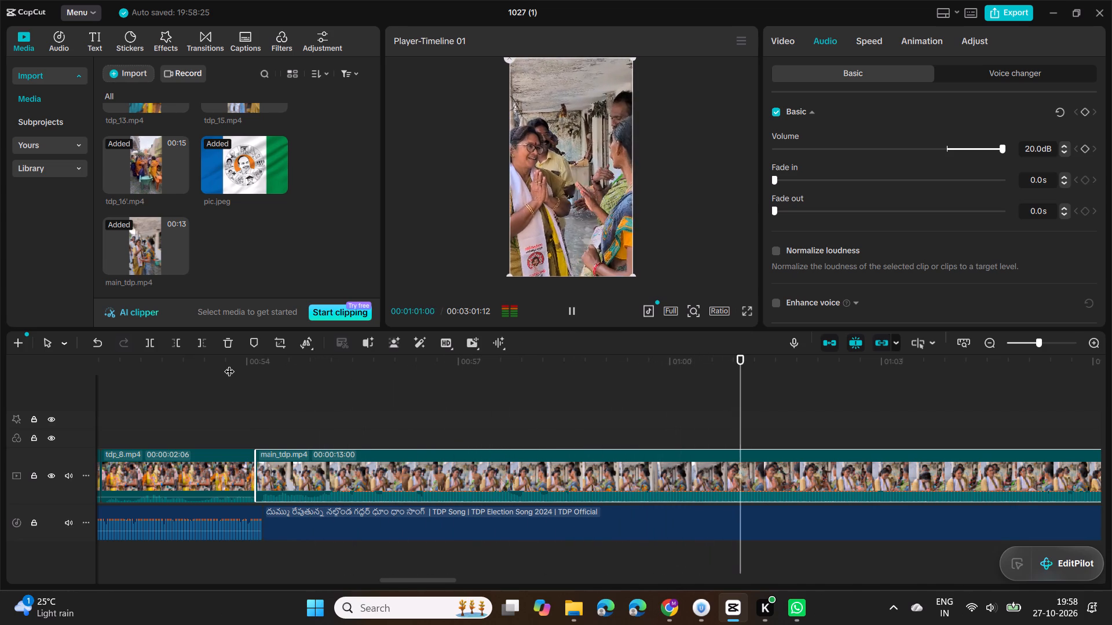
key("space")
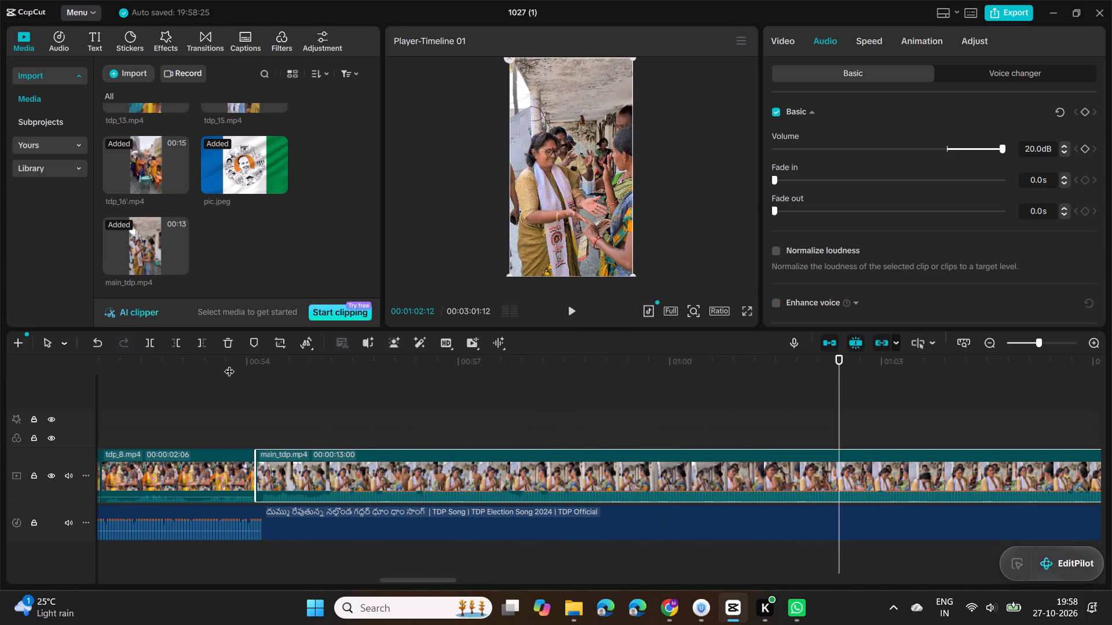
key("space")
key("space")
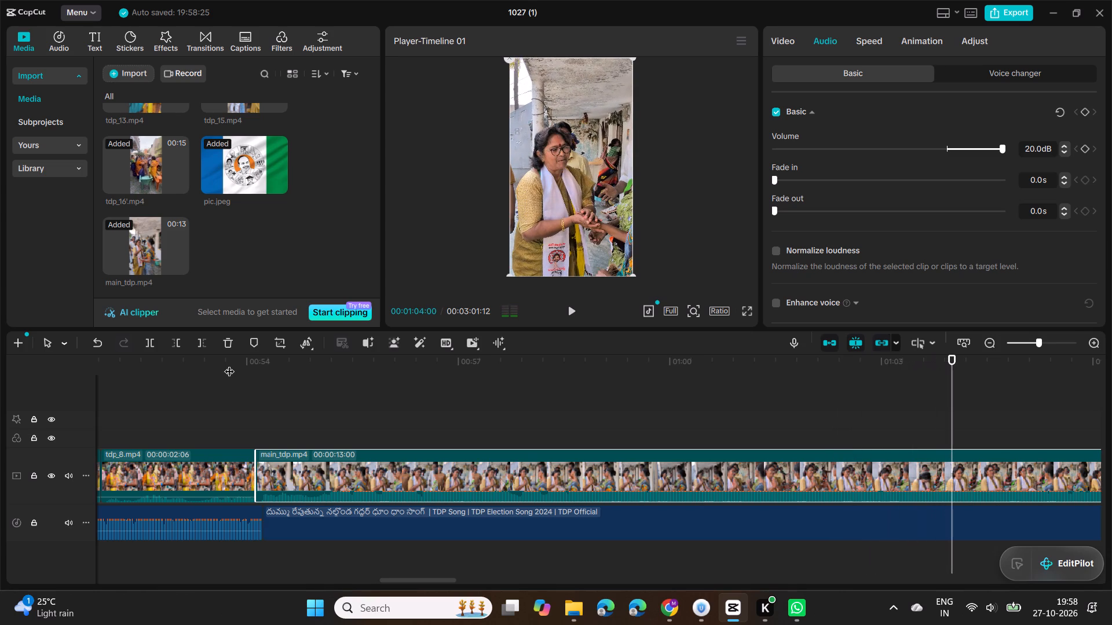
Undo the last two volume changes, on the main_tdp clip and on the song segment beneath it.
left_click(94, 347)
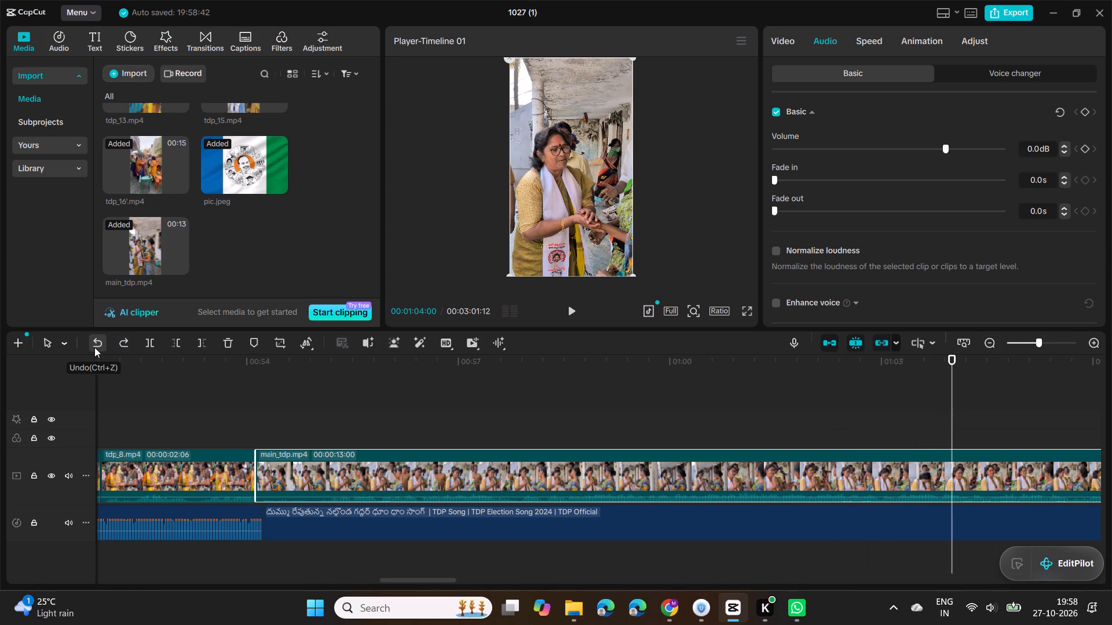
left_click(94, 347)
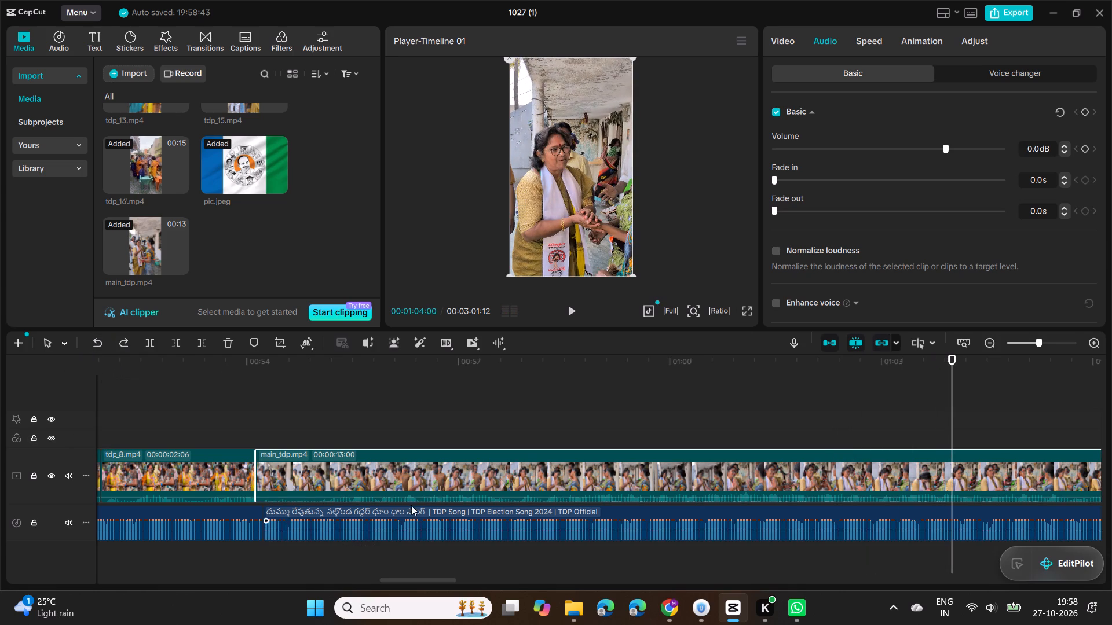
Play main_tdp from its start to find the cut point, and split the clip at 00:01:01:00.
left_click_drag(953, 415, 188, 436)
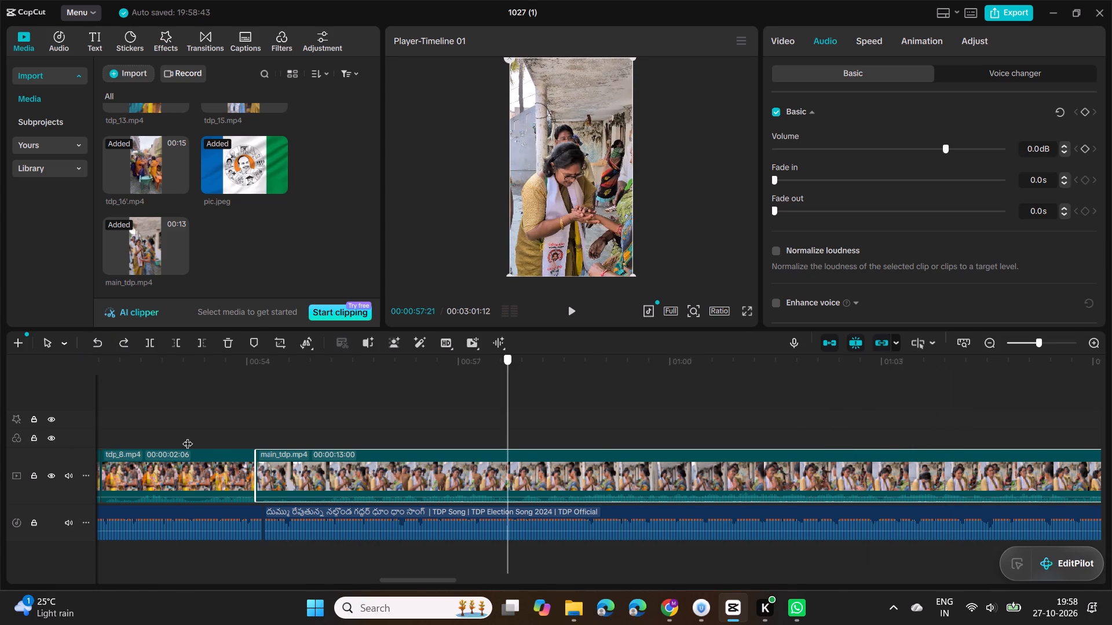
left_click_drag(188, 436, 173, 436)
key("space")
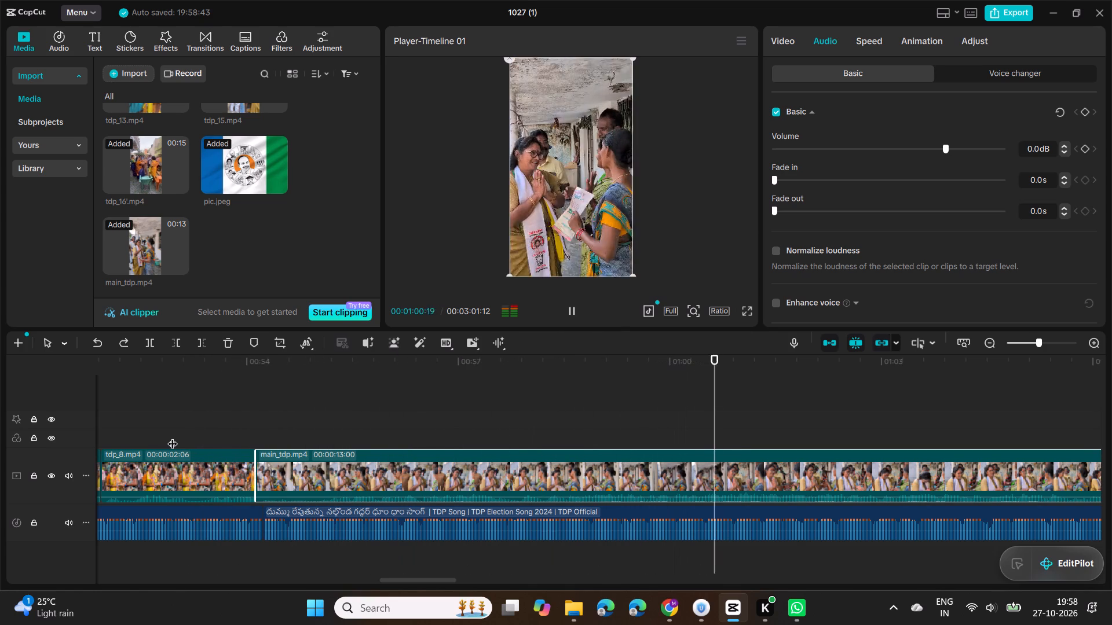
key("space")
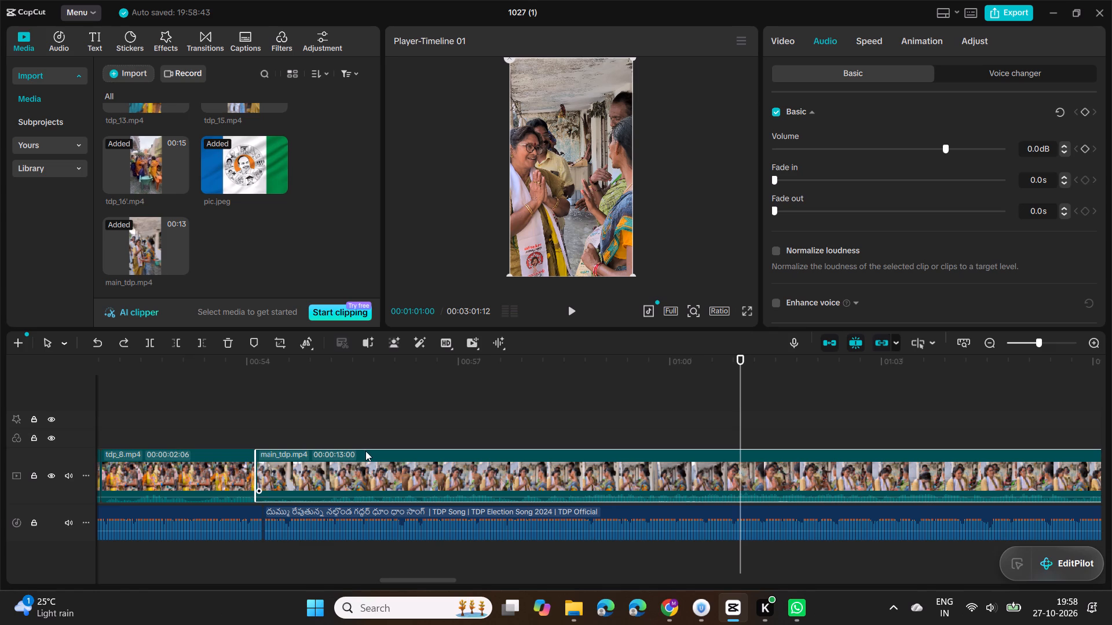
left_click(153, 343)
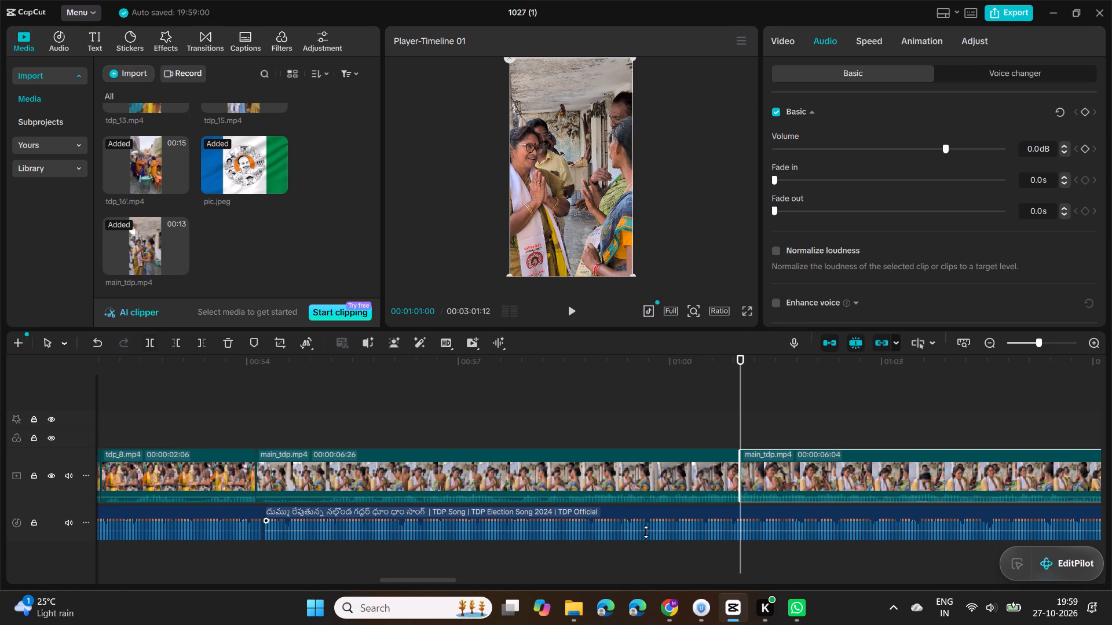
Split the TDP song on the audio track at 00:01:01:00, in line with the cut in main_tdp.
left_click(751, 520)
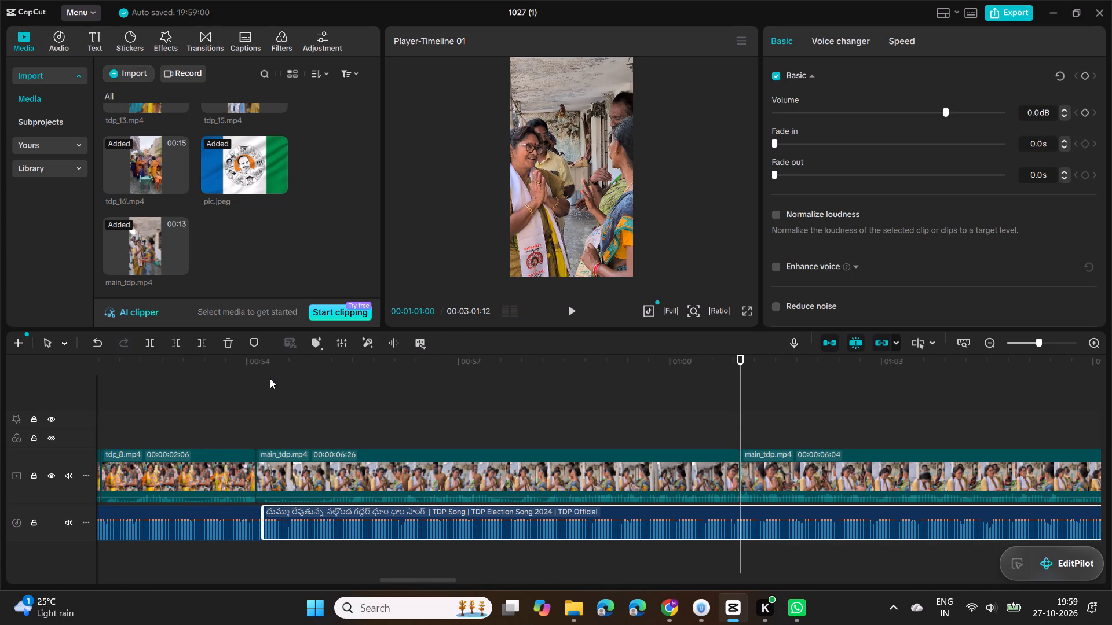
left_click(152, 343)
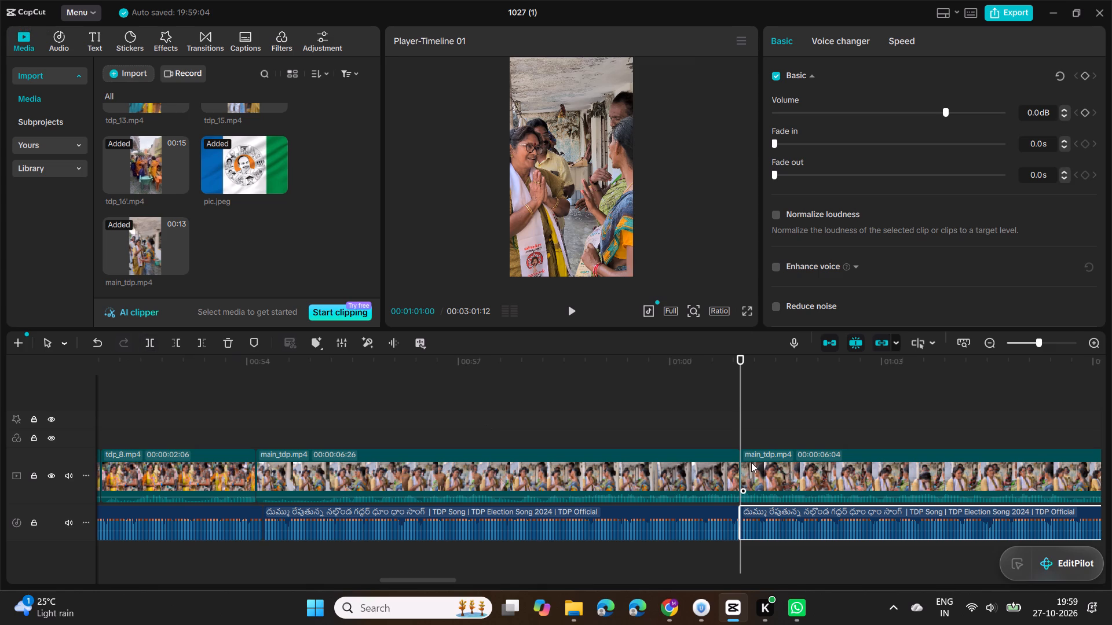
Delete the portion of the main_tdp clip after the 00:01:01:00 cut.
left_click(756, 462)
key("Delete")
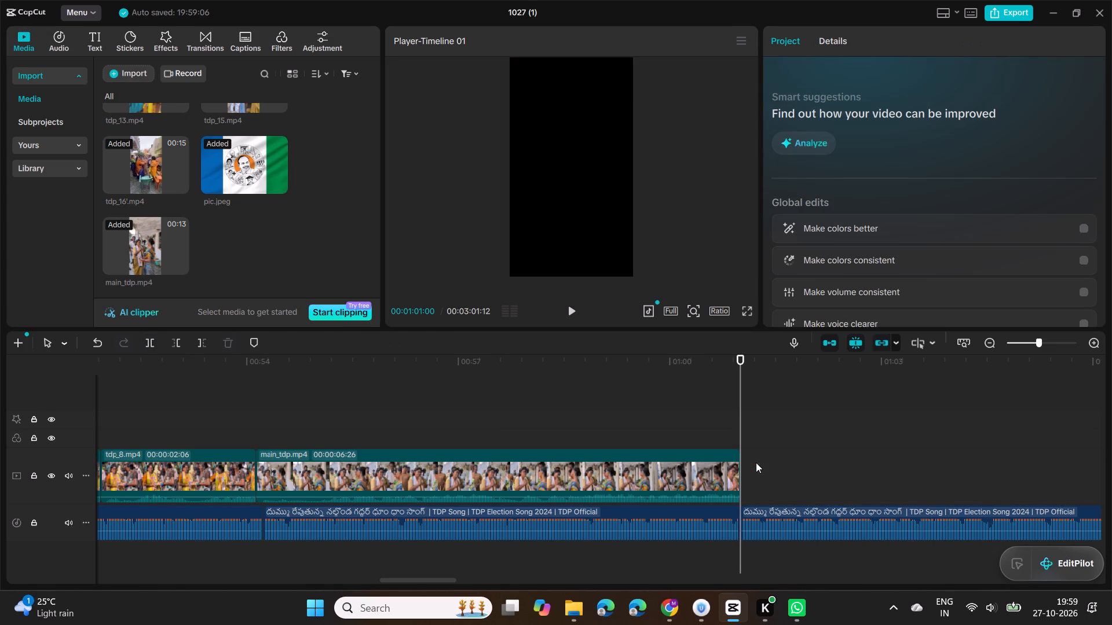
Look through the imported tdp clips and the opening of the timeline to examine which footage is already used.
scroll(247, 248, "up", 2)
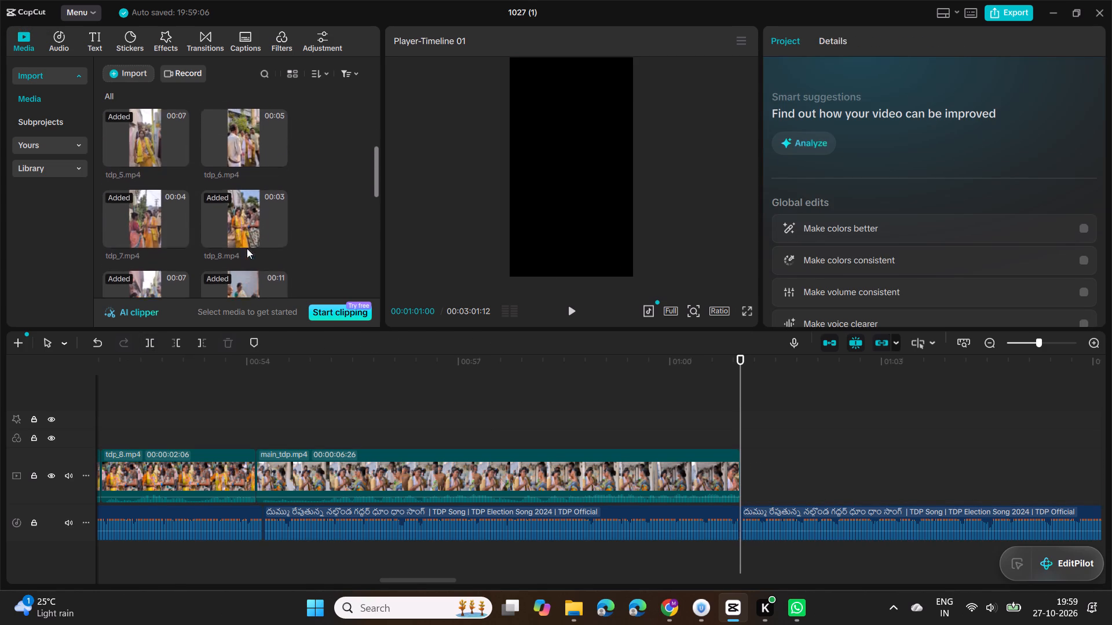
scroll(247, 248, "up", 2)
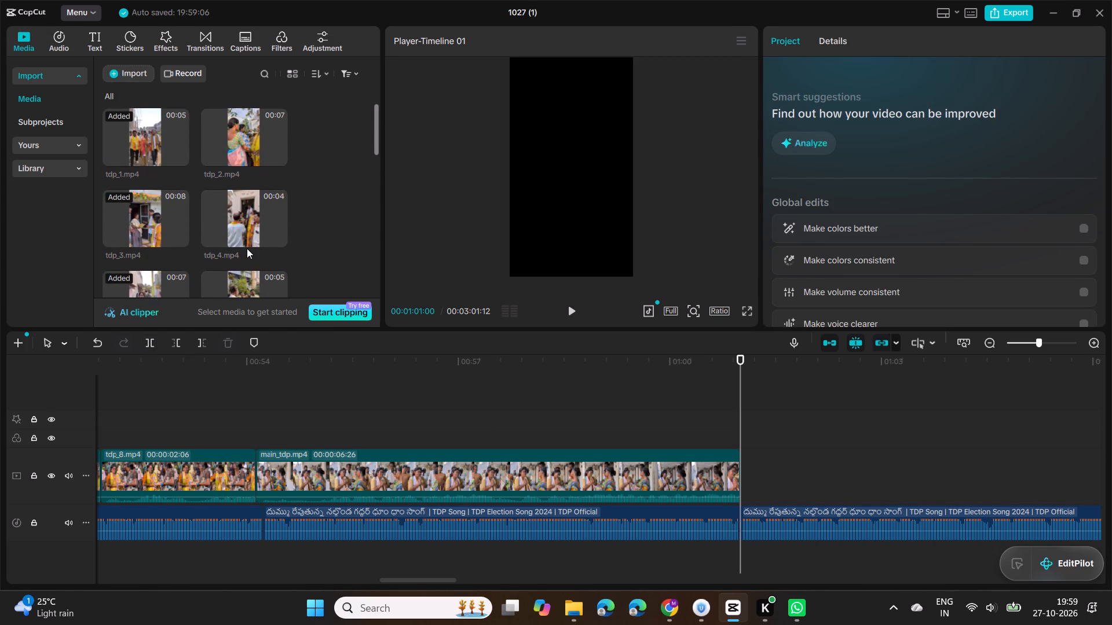
scroll(247, 248, "up", 1)
left_click_drag(742, 398, 427, 431)
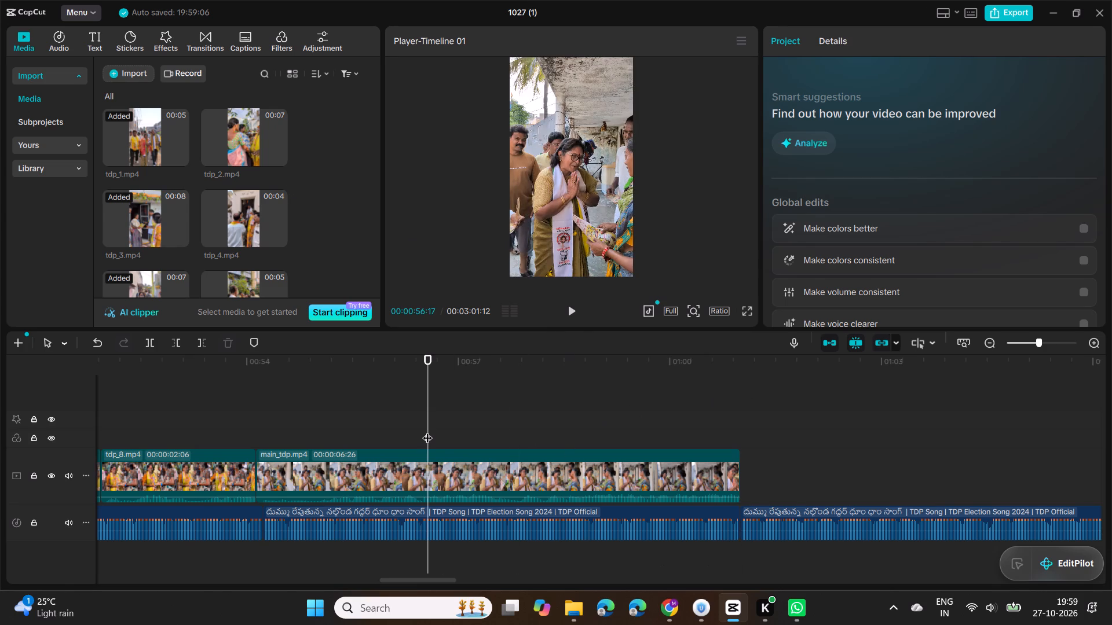
scroll(270, 426, "right", 12)
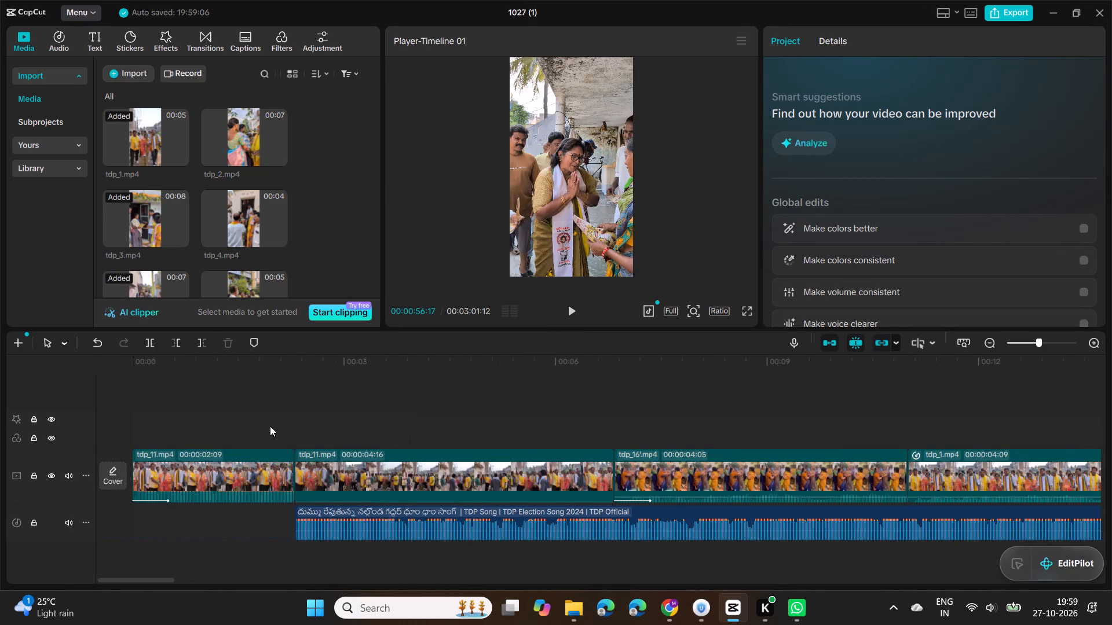
scroll(270, 426, "right", 5)
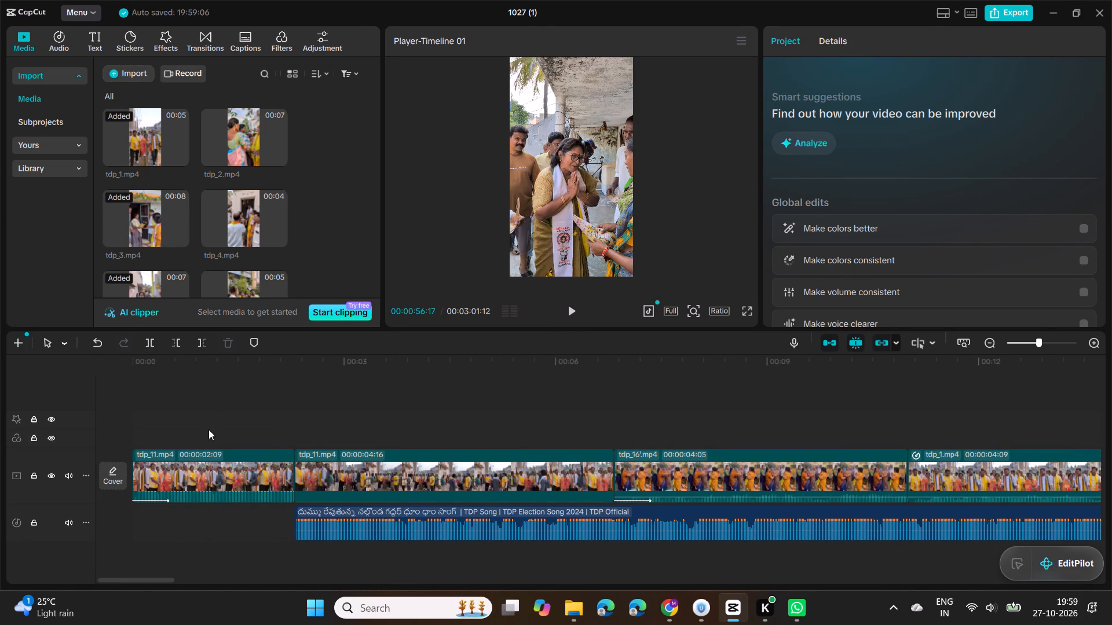
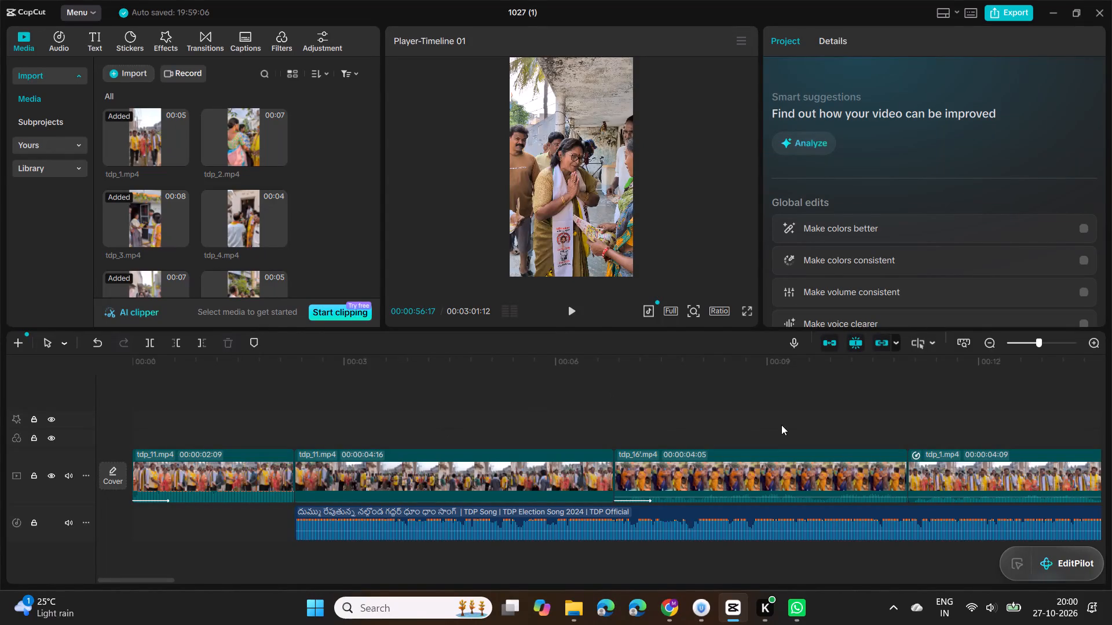
Apply the Skew Shake In animation to the second tdp_11 clip on the timeline.
left_click(438, 395)
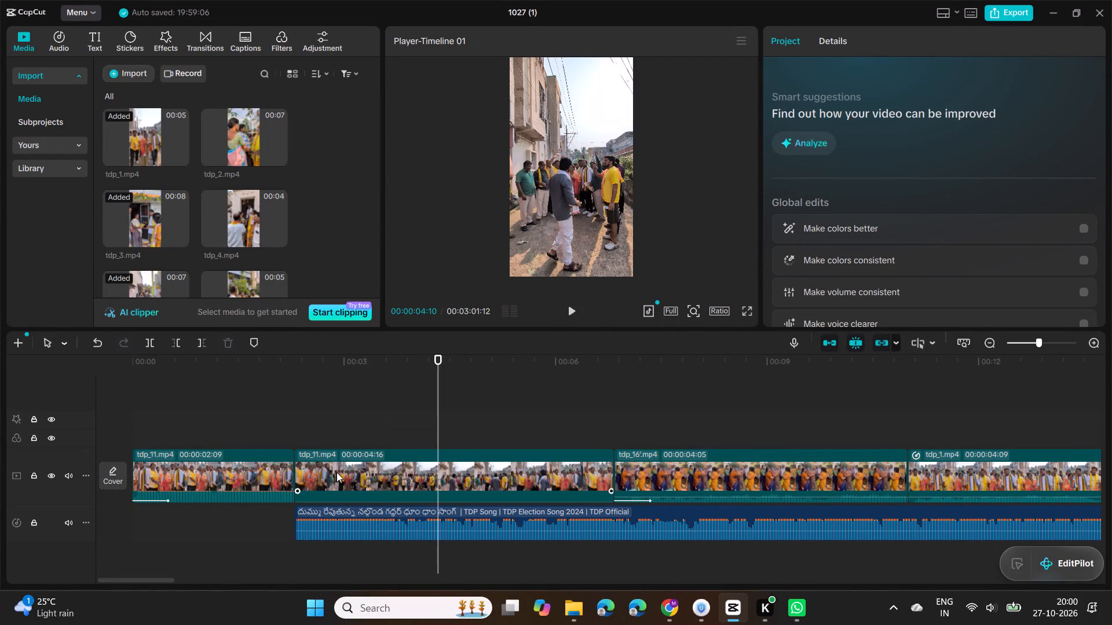
left_click(336, 472)
left_click(269, 477)
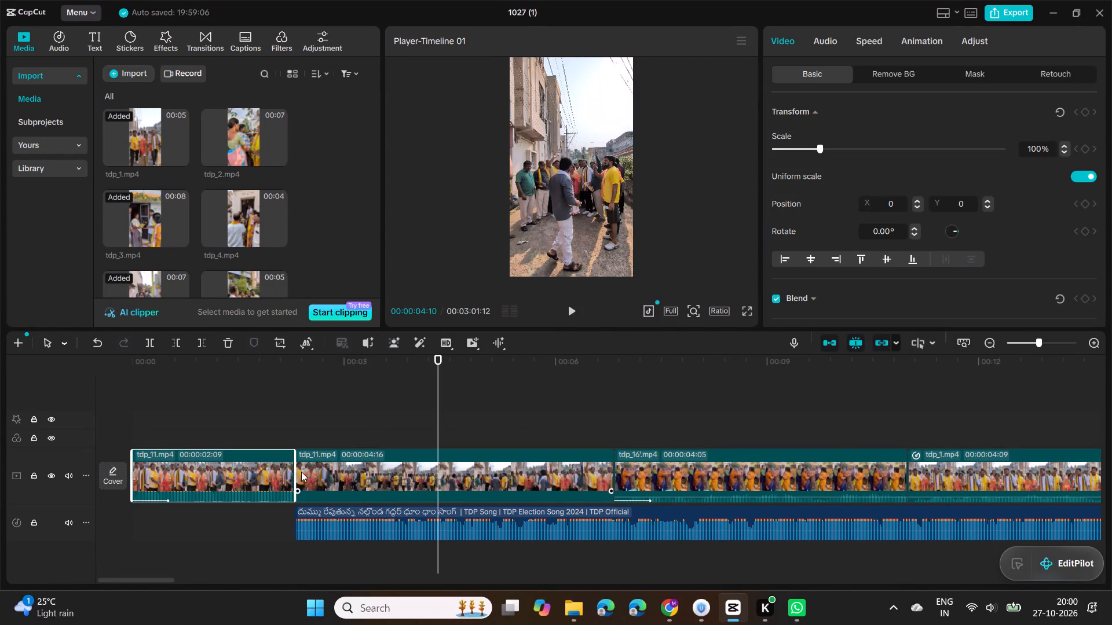
left_click(308, 470)
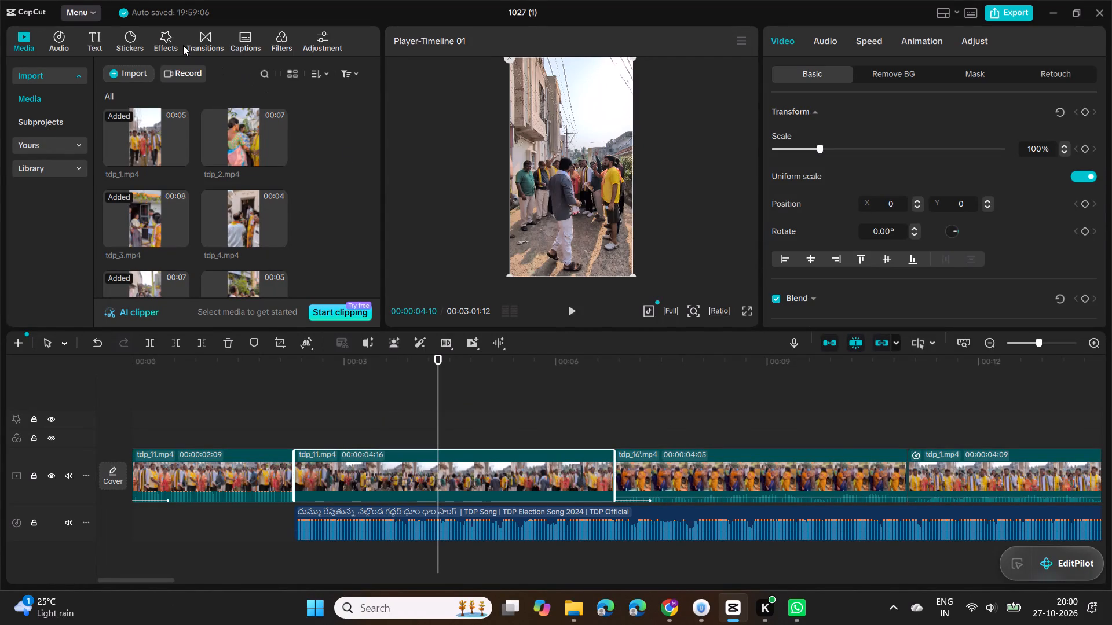
left_click(167, 39)
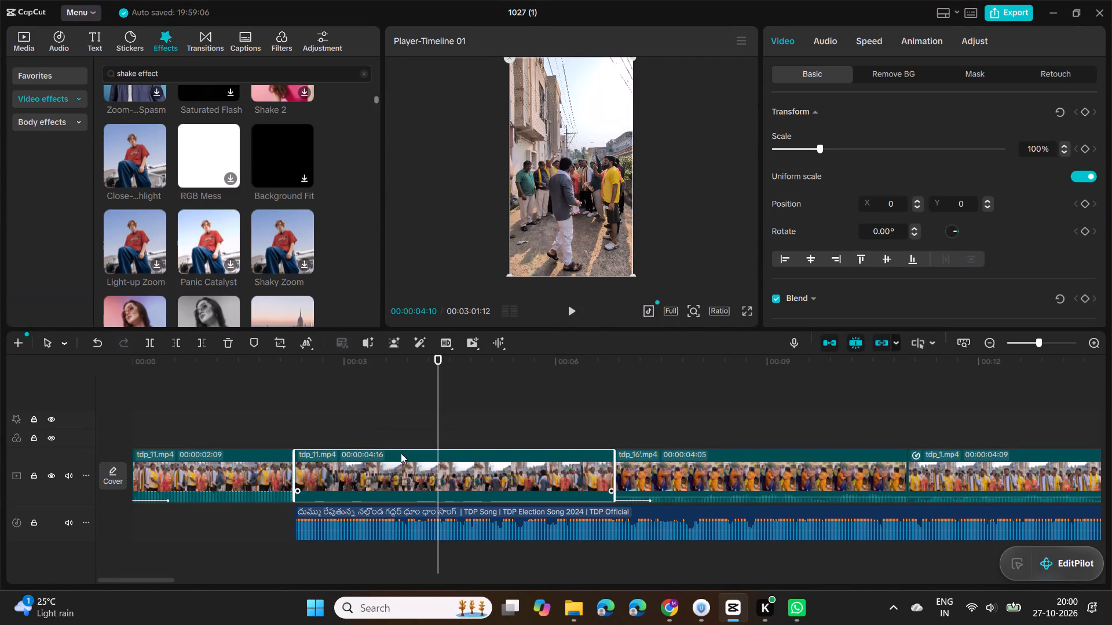
left_click(919, 39)
scroll(887, 220, "down", 1)
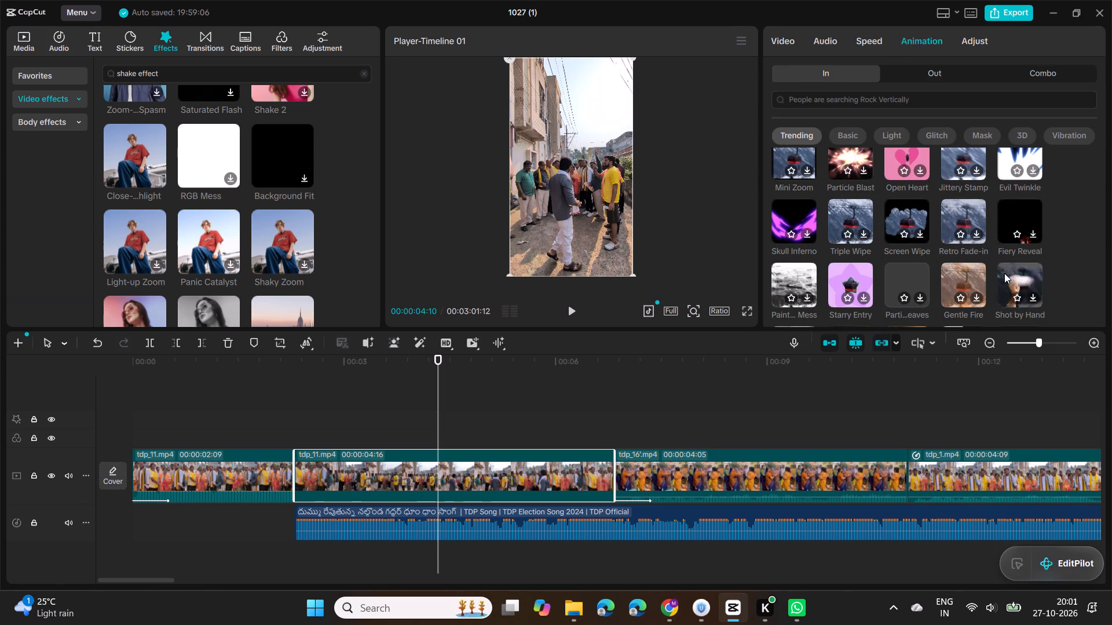
scroll(886, 289, "down", 1)
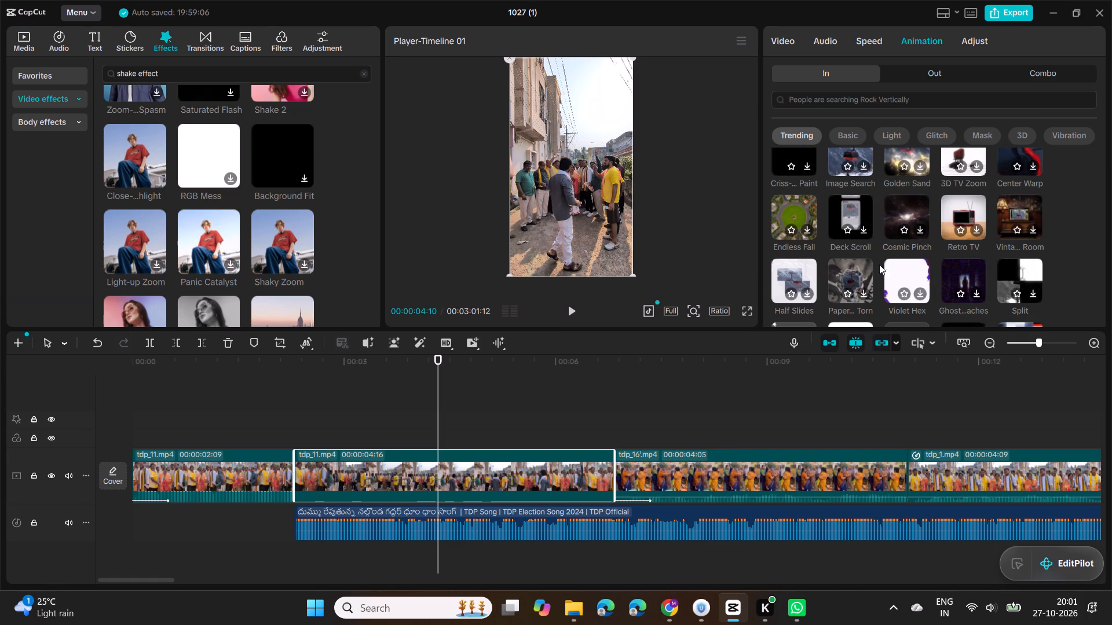
scroll(903, 213, "up", 5)
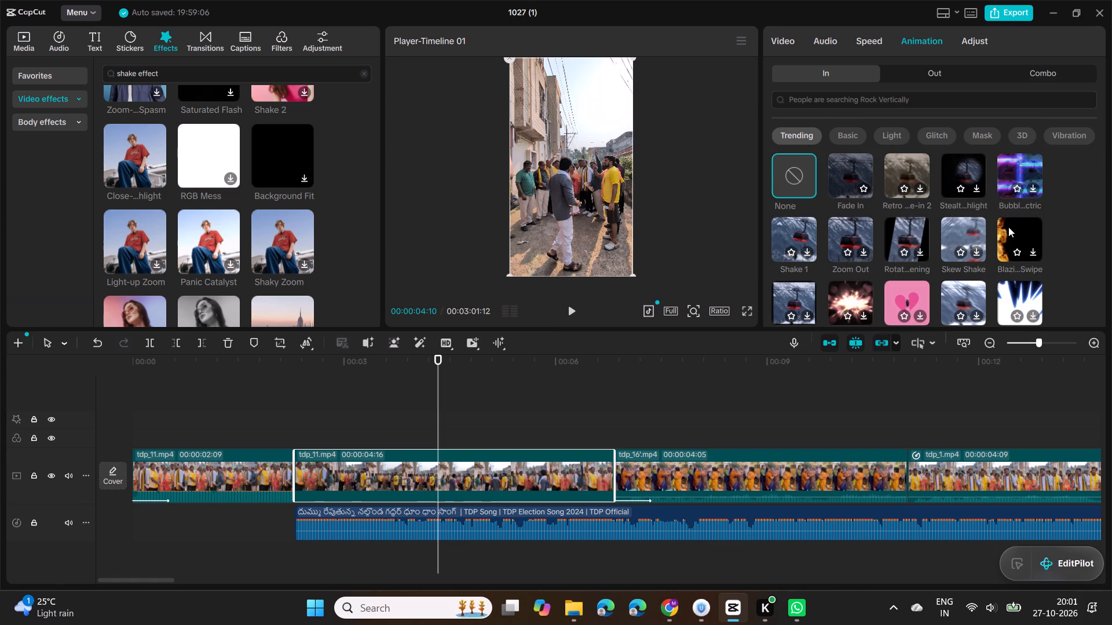
left_click(953, 234)
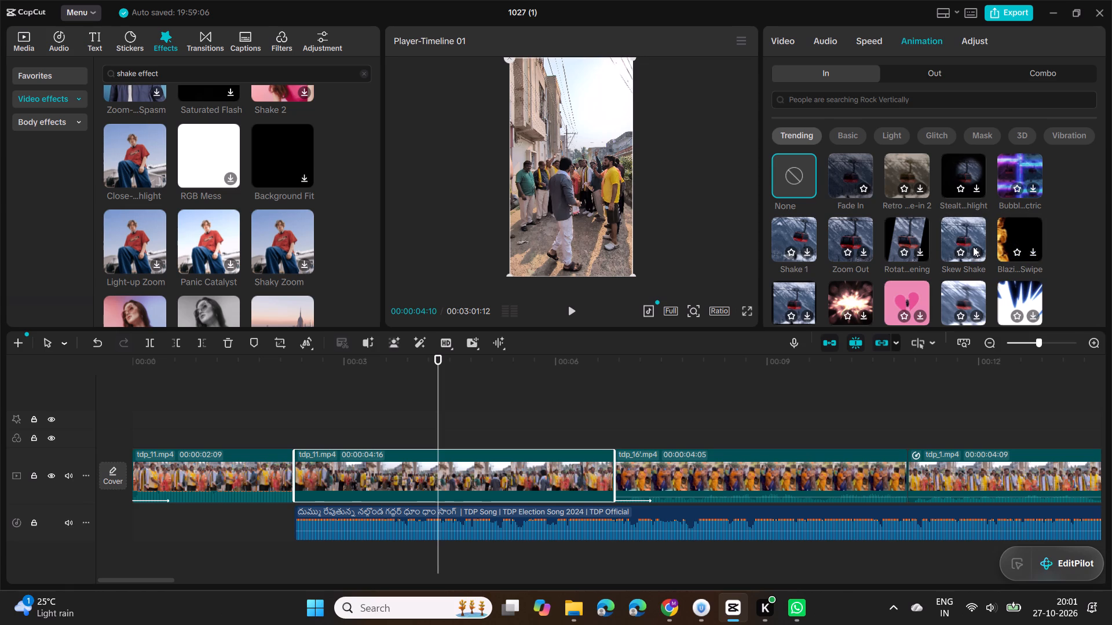
left_click(974, 247)
double_click(974, 247)
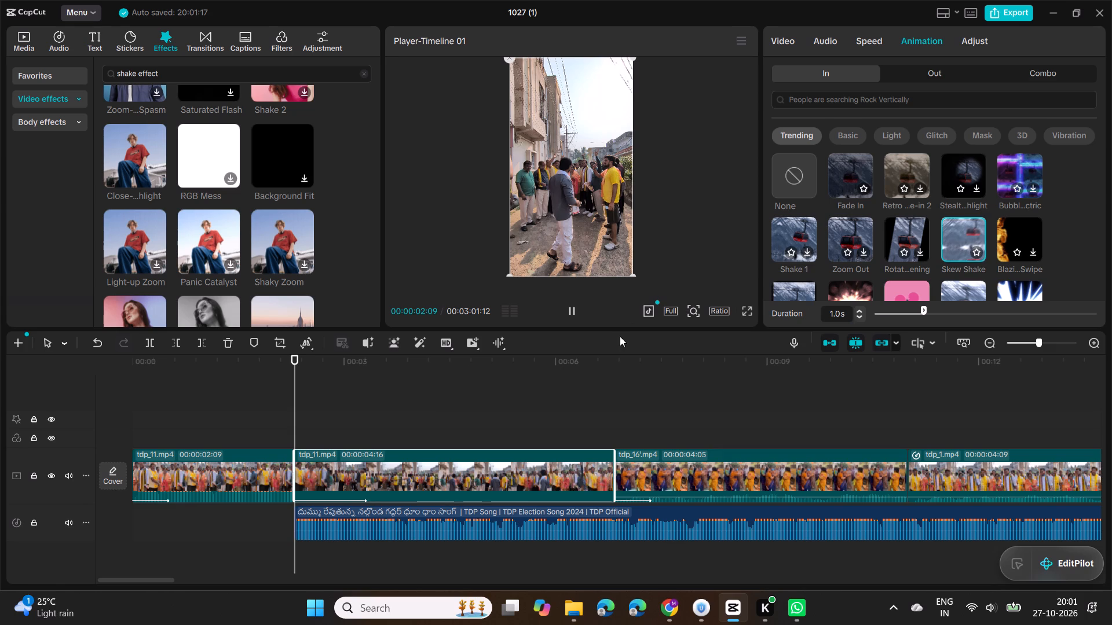
Play the opening of the timeline to check how the second tdp_11 clip's entrance animation looks.
left_click_drag(296, 373, 252, 373)
key("space")
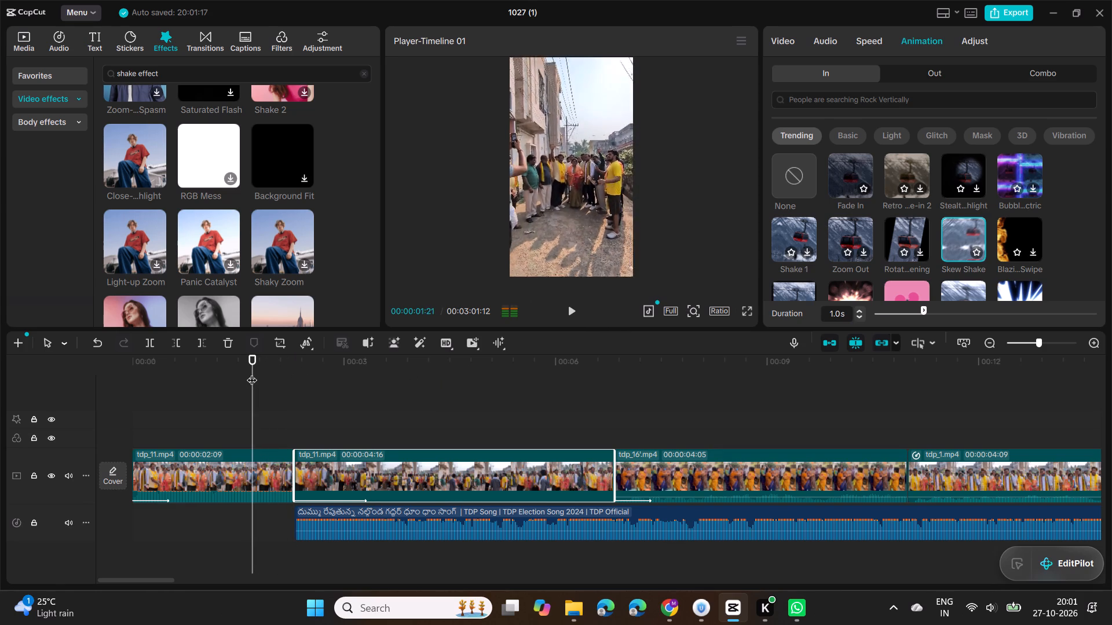
key("space")
key("space")
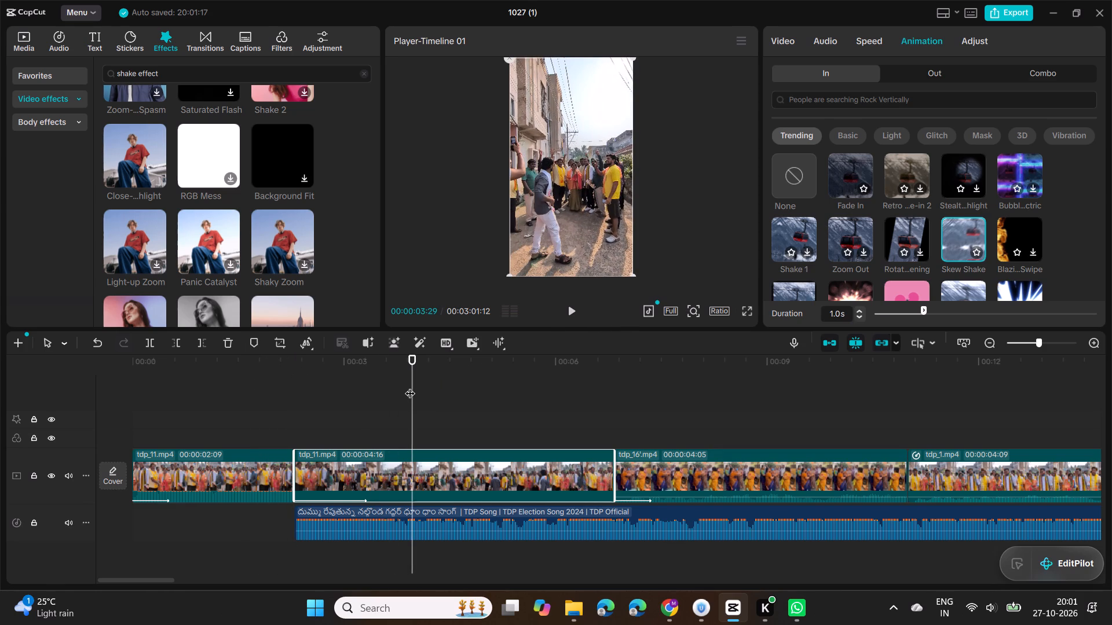
left_click_drag(409, 386, 93, 462)
key("space")
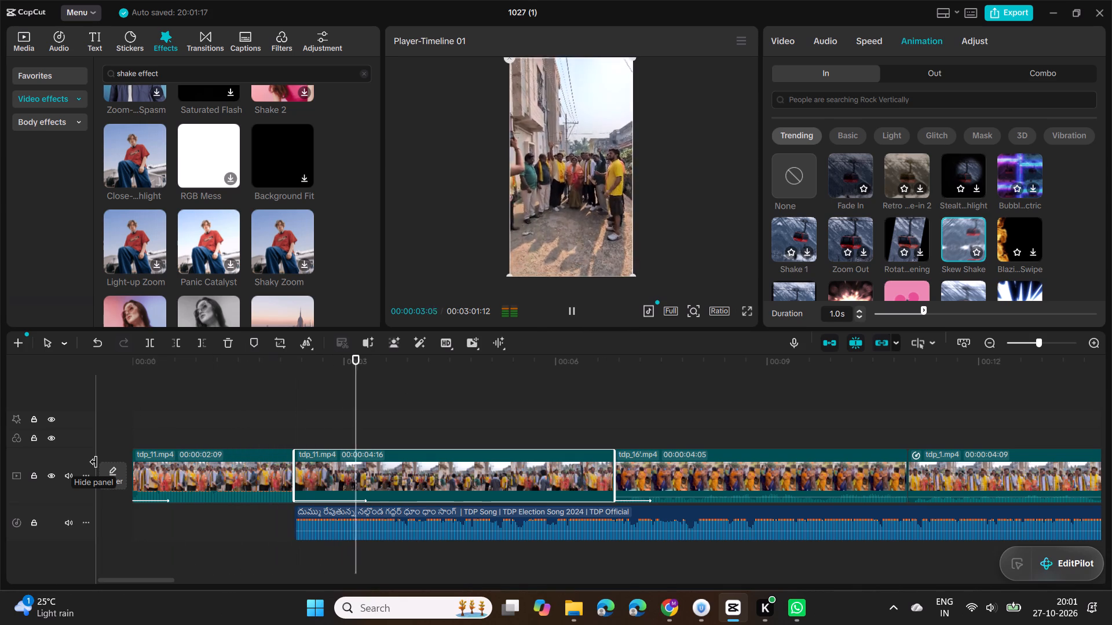
key("space")
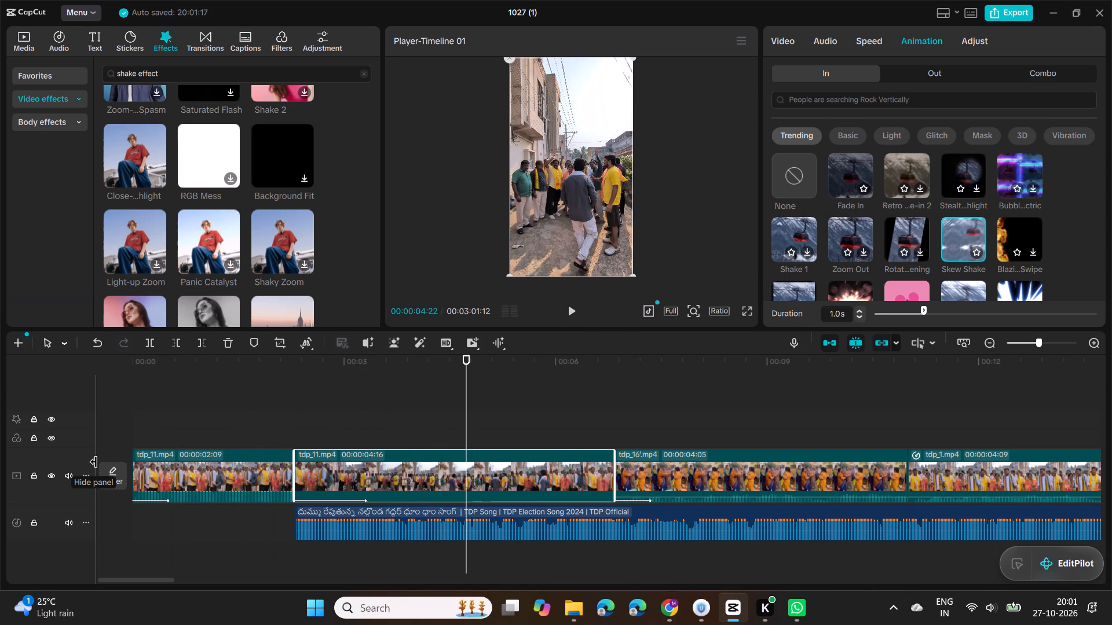
key("space")
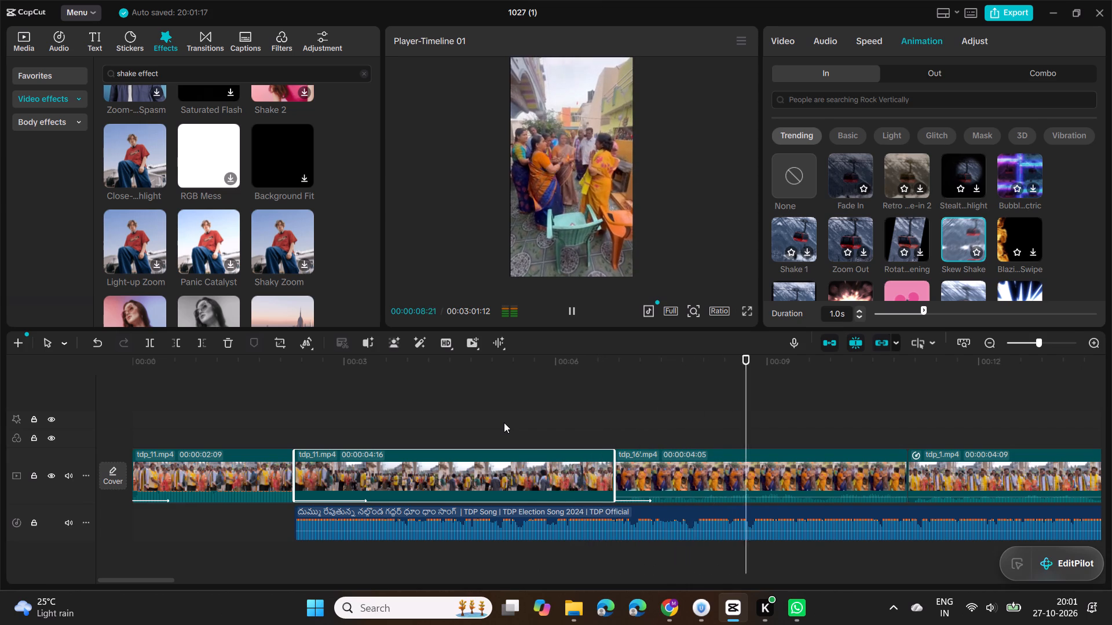
key("space")
Preview the tdp_16' clip's Fade In, replace it with the Shake 1 In animation, and play the result.
left_click(689, 484)
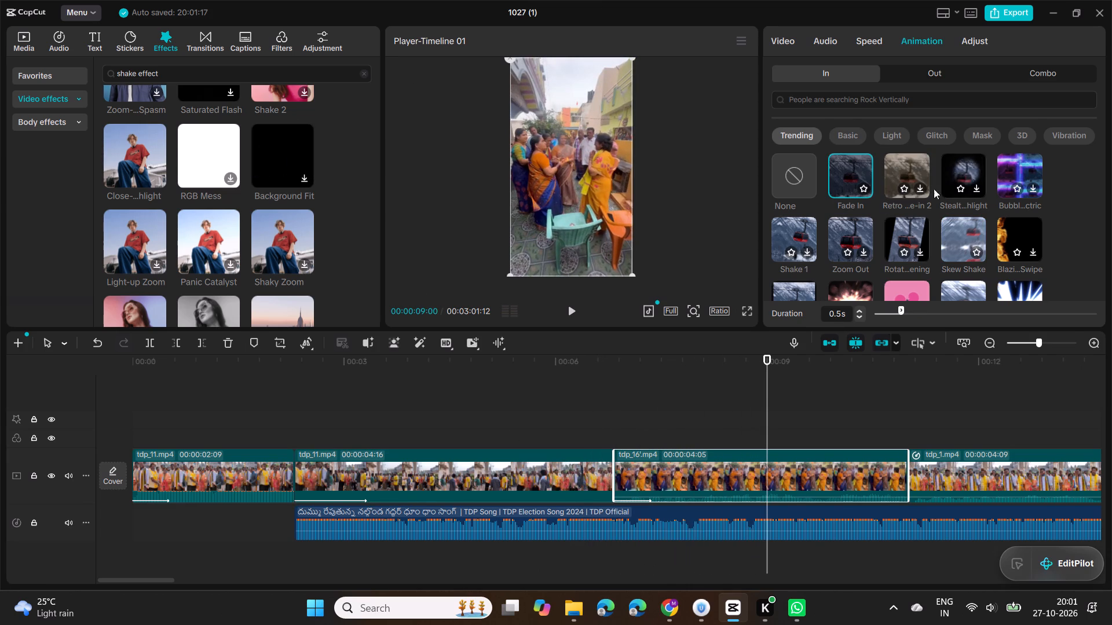
left_click(849, 174)
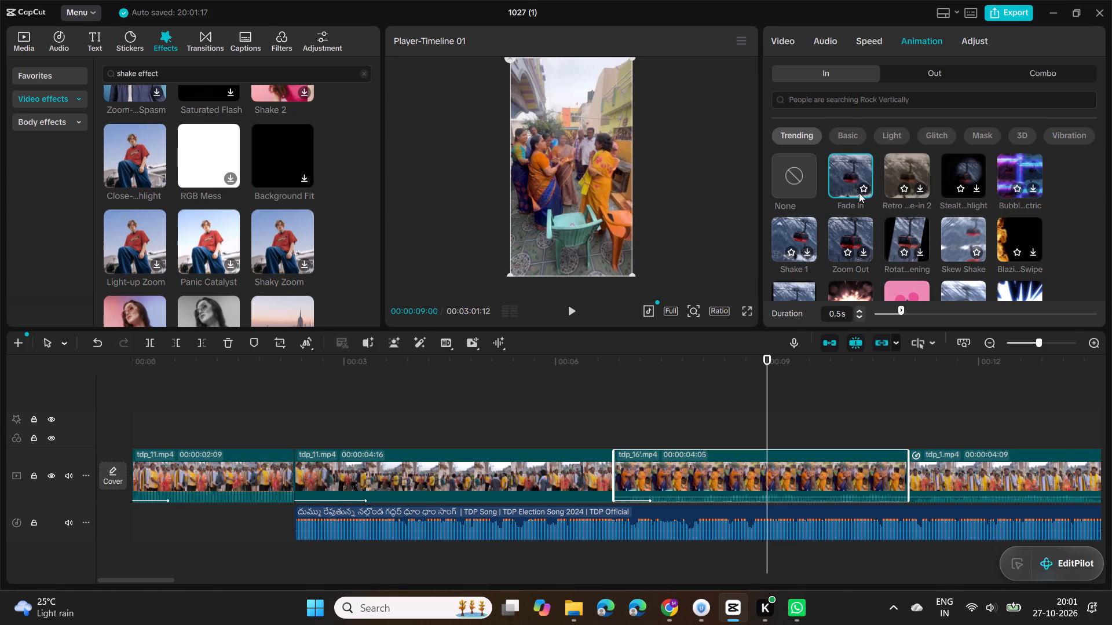
left_click_drag(767, 387, 545, 428)
key("space")
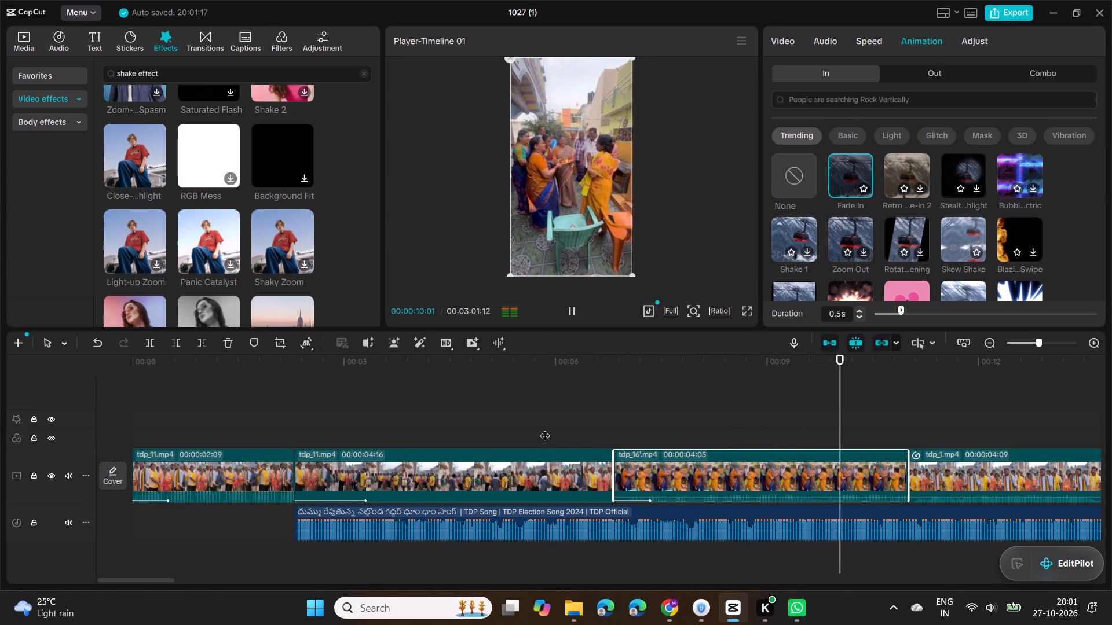
key("space")
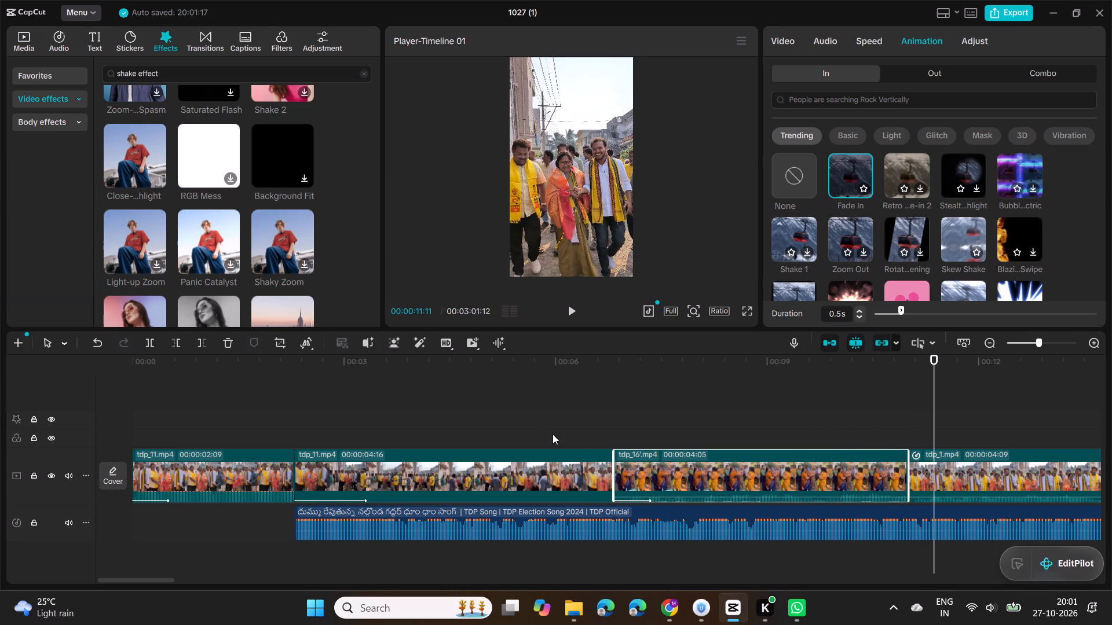
left_click_drag(935, 393, 892, 398)
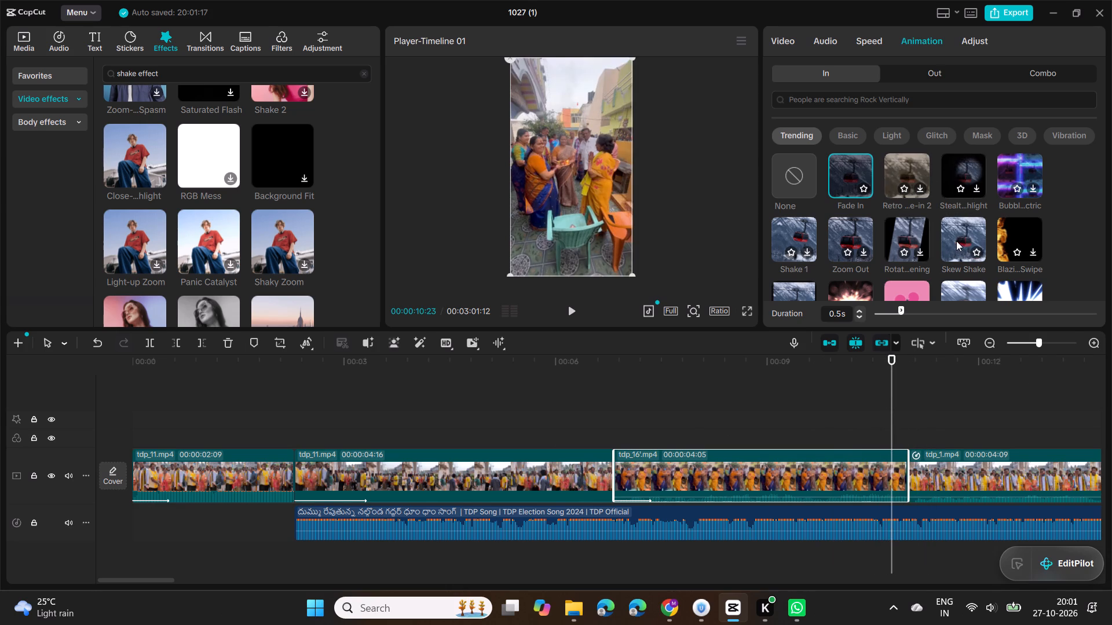
left_click(785, 238)
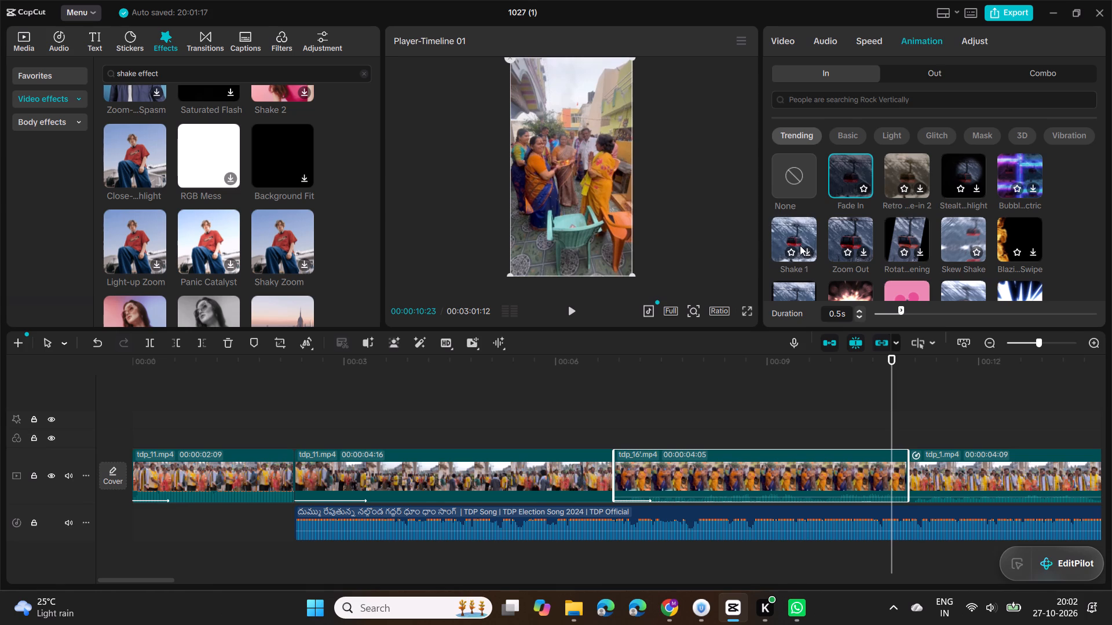
double_click(800, 246)
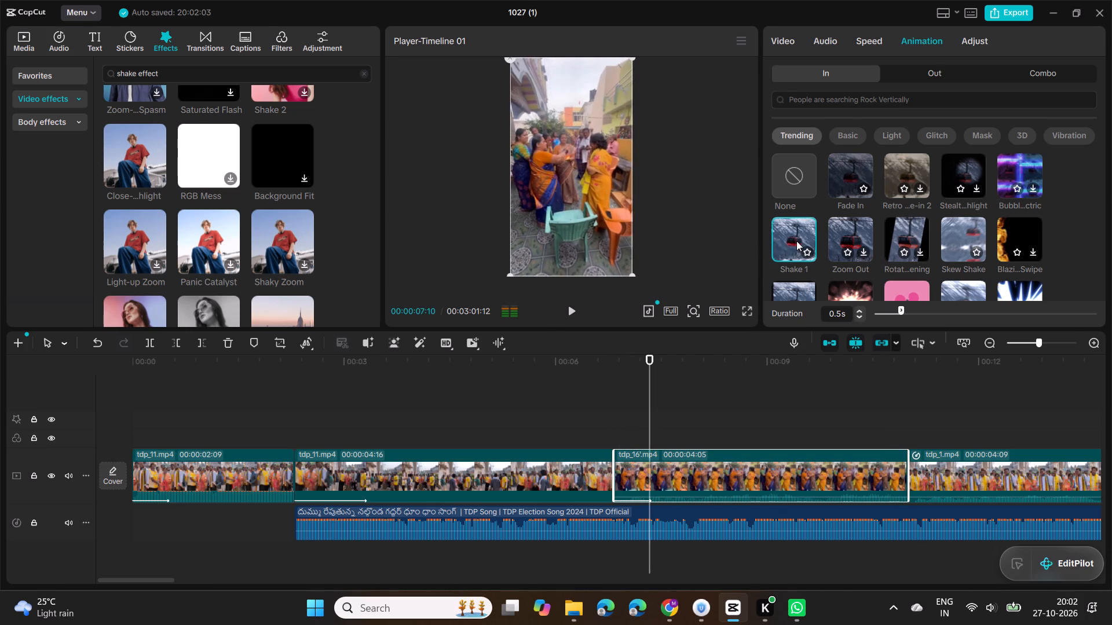
key("space")
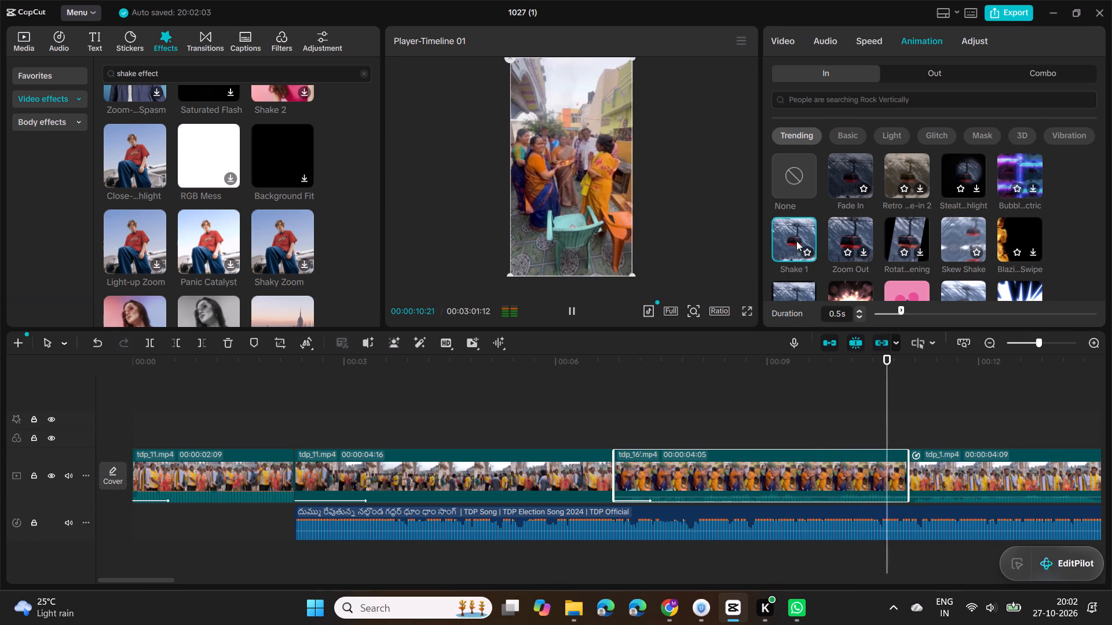
key("space")
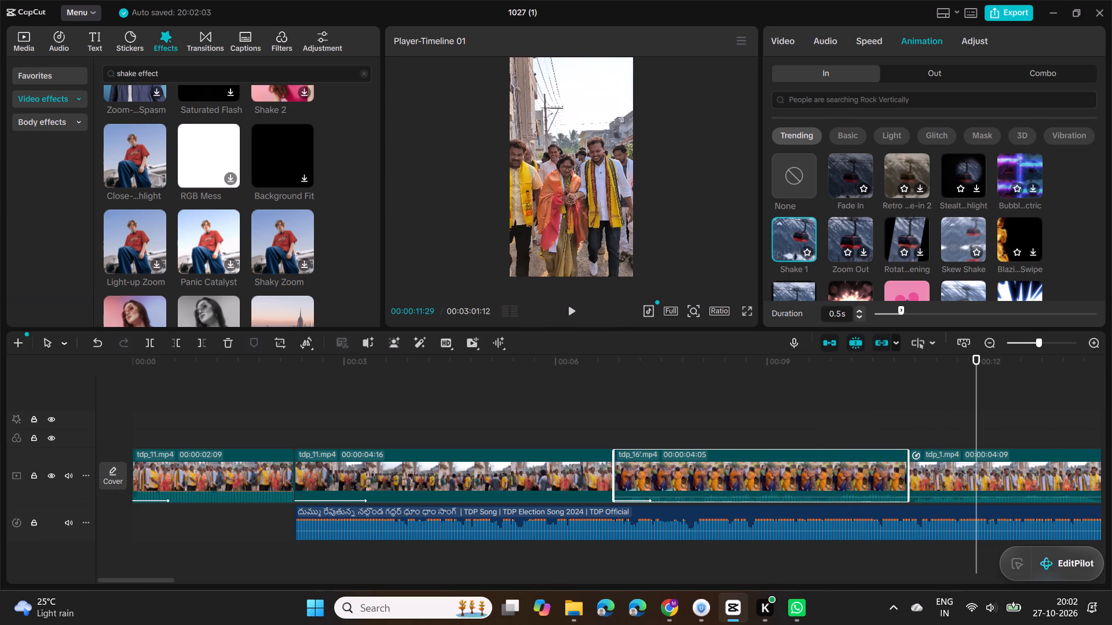
Apply the Shake 1 In animation to the tdp_1 clip and play it back.
left_click(934, 484)
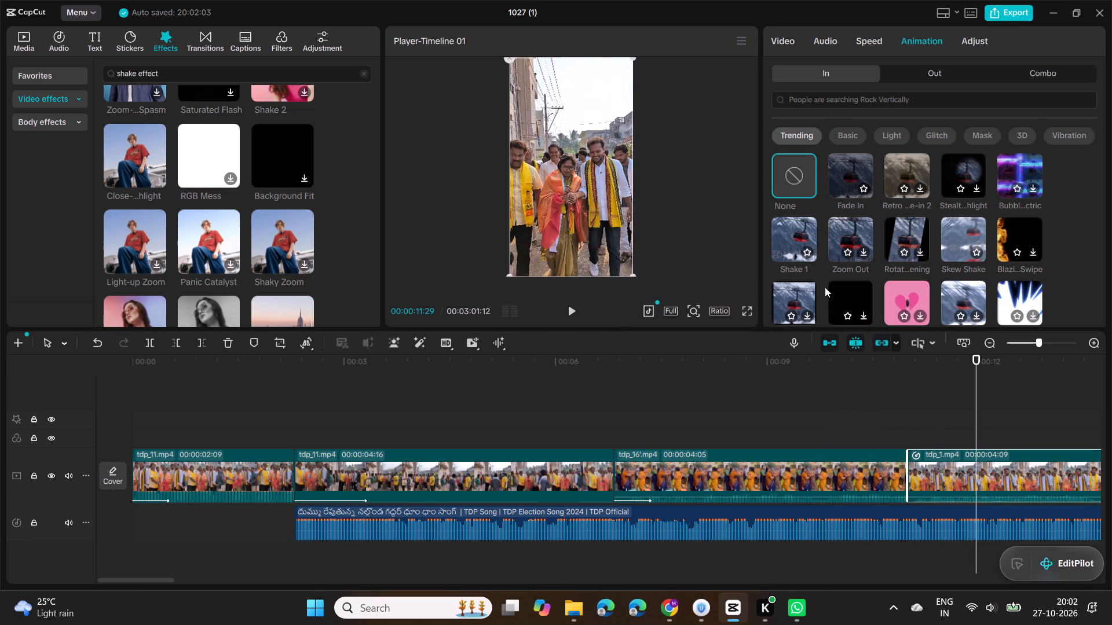
left_click(787, 242)
double_click(787, 242)
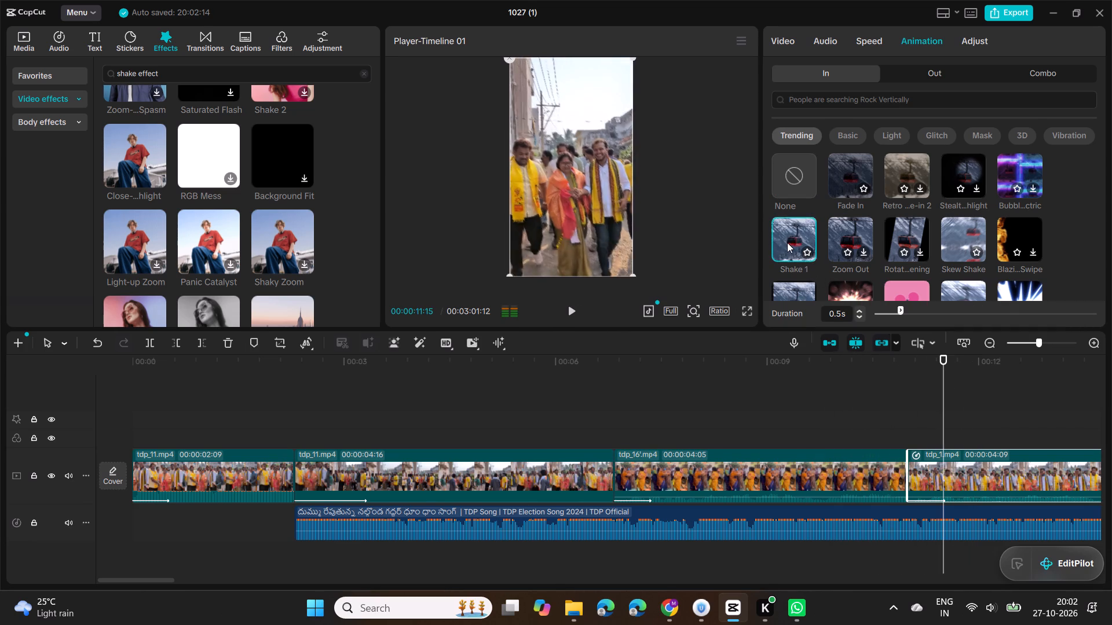
left_click_drag(942, 388, 689, 396)
key("space")
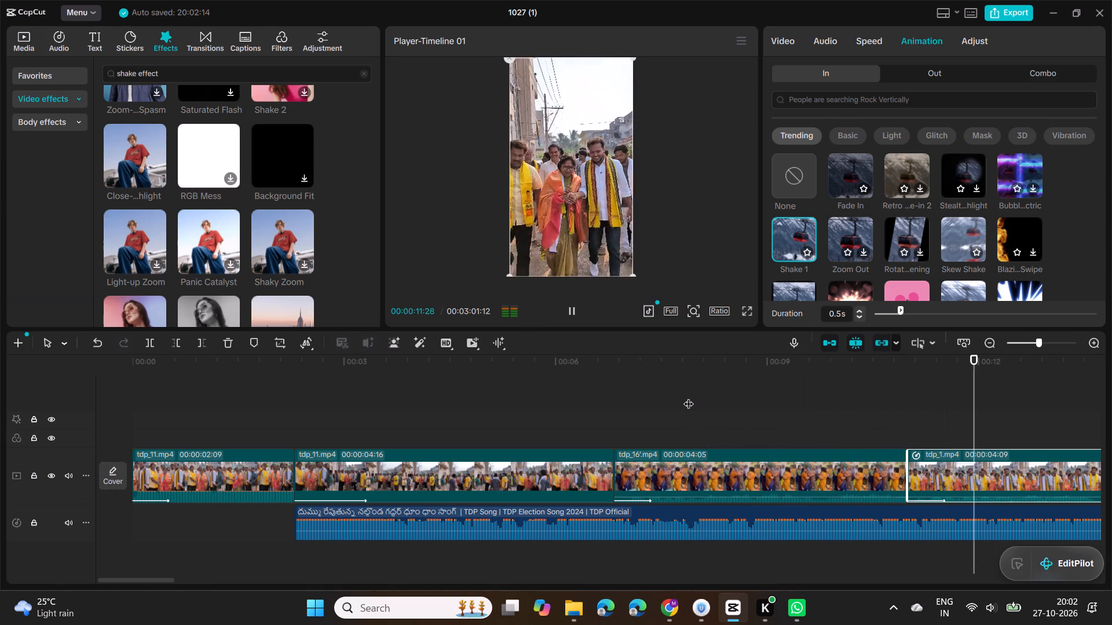
key("space")
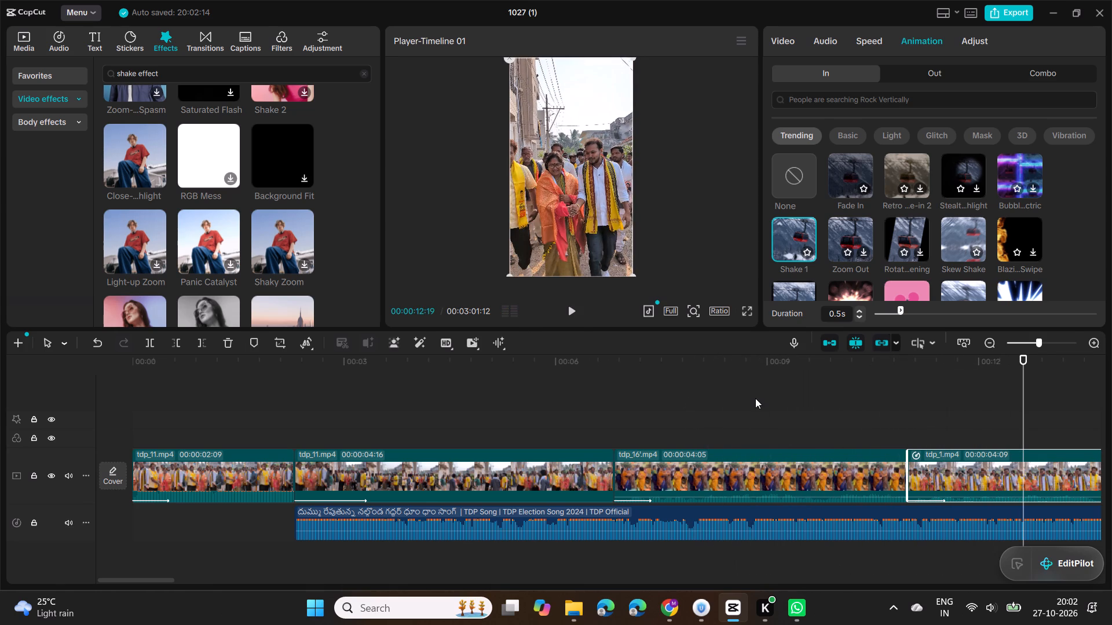
Trim the end of the tdp_16' clip to shorten its duration to 00:00:03:25.
scroll(755, 398, "left", 2)
scroll(755, 398, "down", 1)
scroll(652, 390, "right", 1)
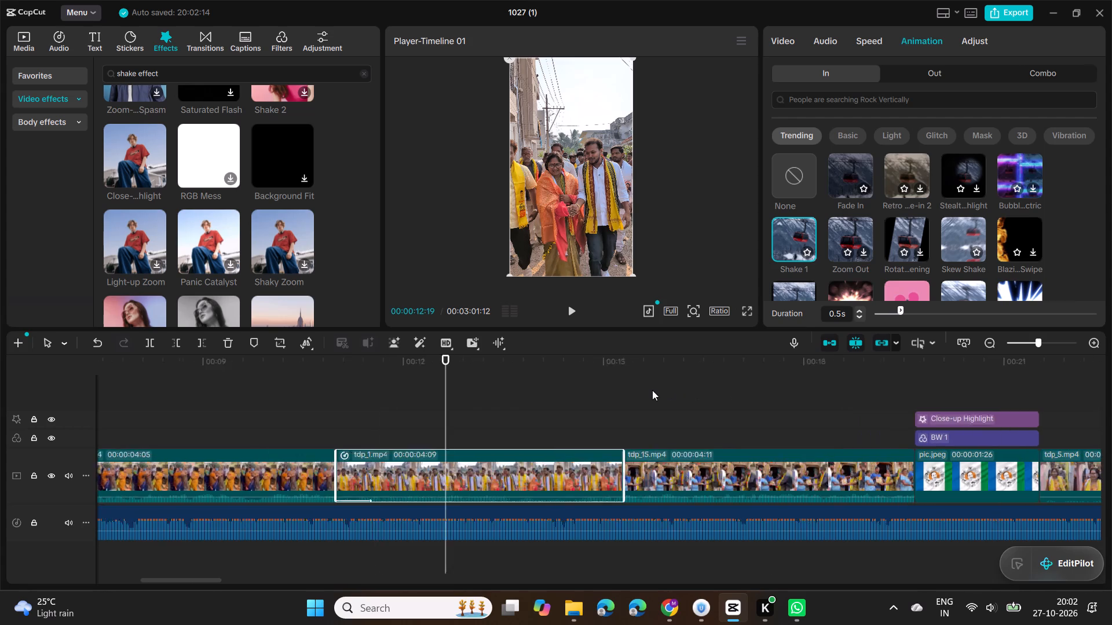
scroll(652, 390, "right", 1)
left_click(690, 475)
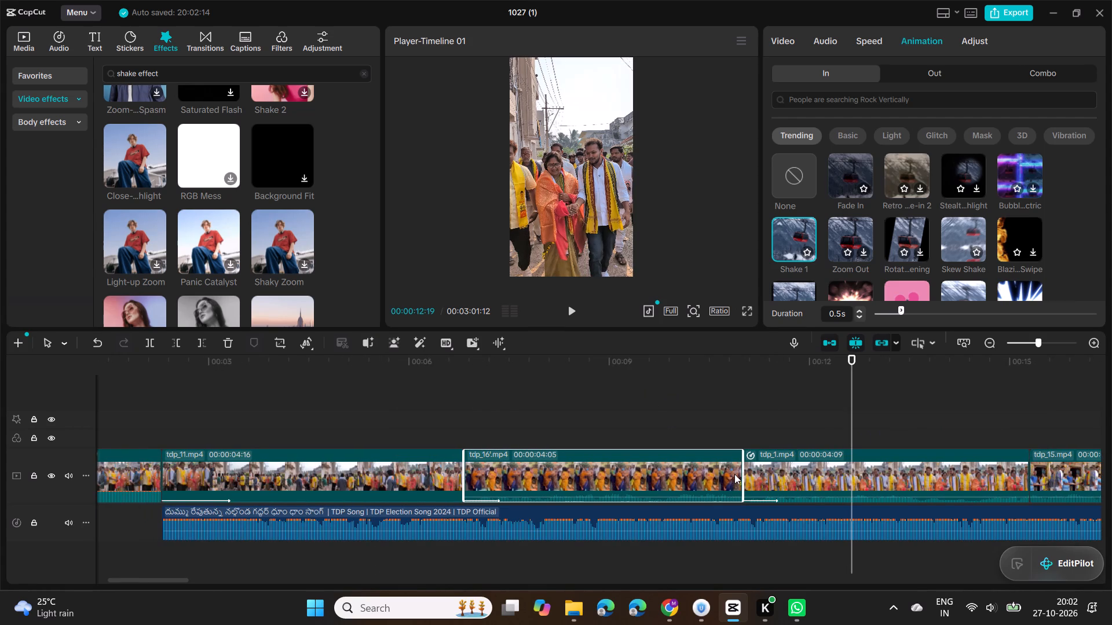
left_click_drag(746, 479, 720, 480)
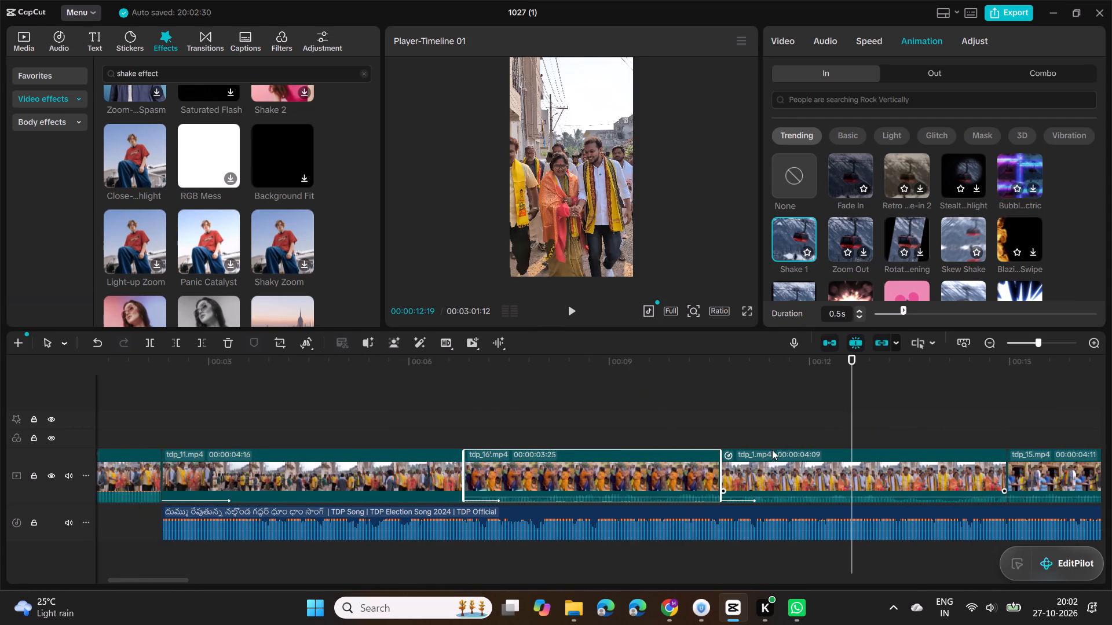
Play the timeline on from the tdp_16' clip into the tdp_5 clip to review the edit so far.
left_click_drag(851, 418, 570, 409)
key("space")
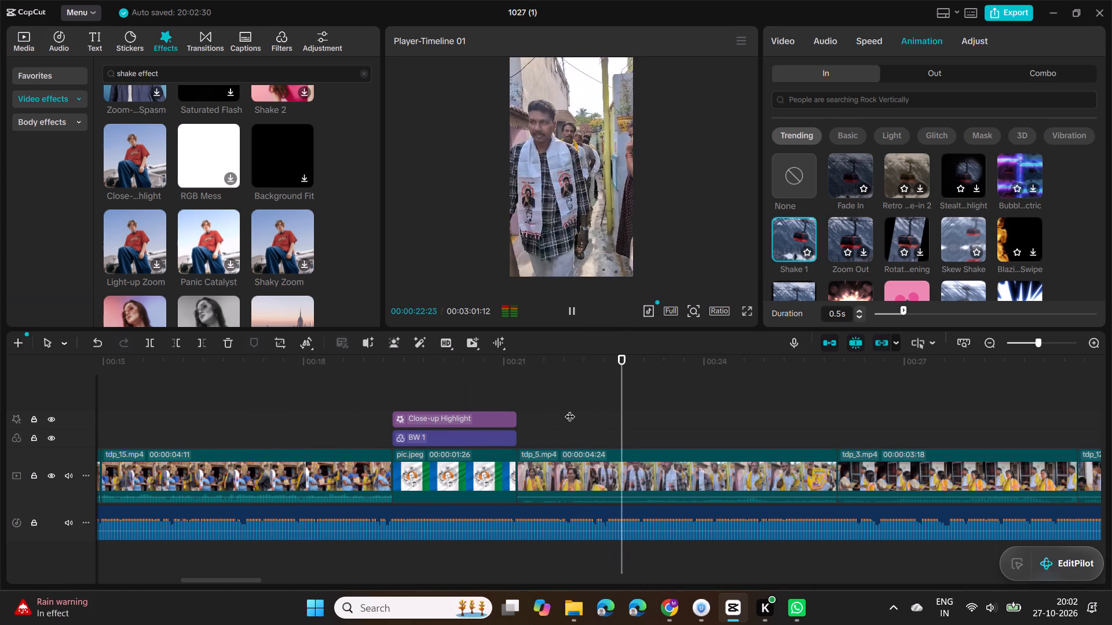
key("space")
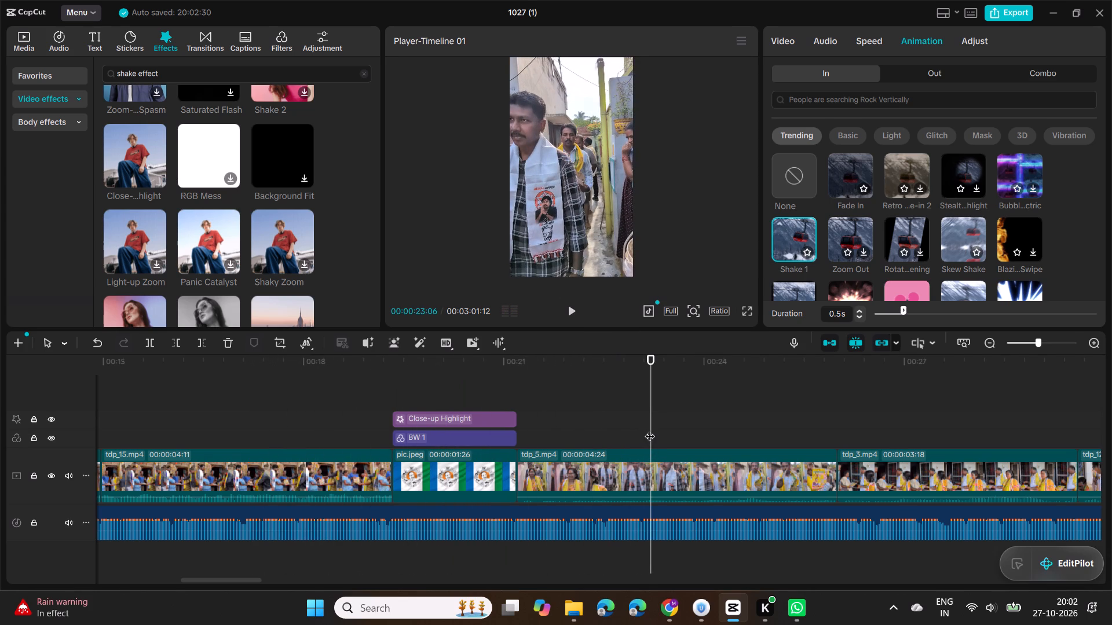
Turn on automatic background removal for the still-selected tdp_16' clip and play through the tdp_5 clip while it processes.
left_click_drag(650, 429, 520, 432)
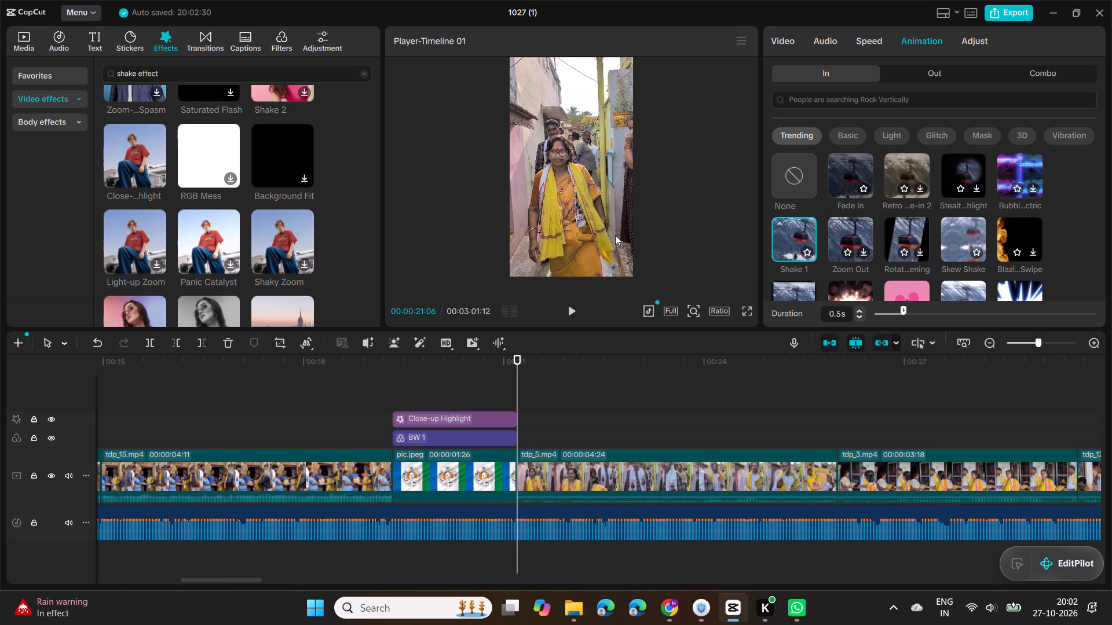
left_click(788, 41)
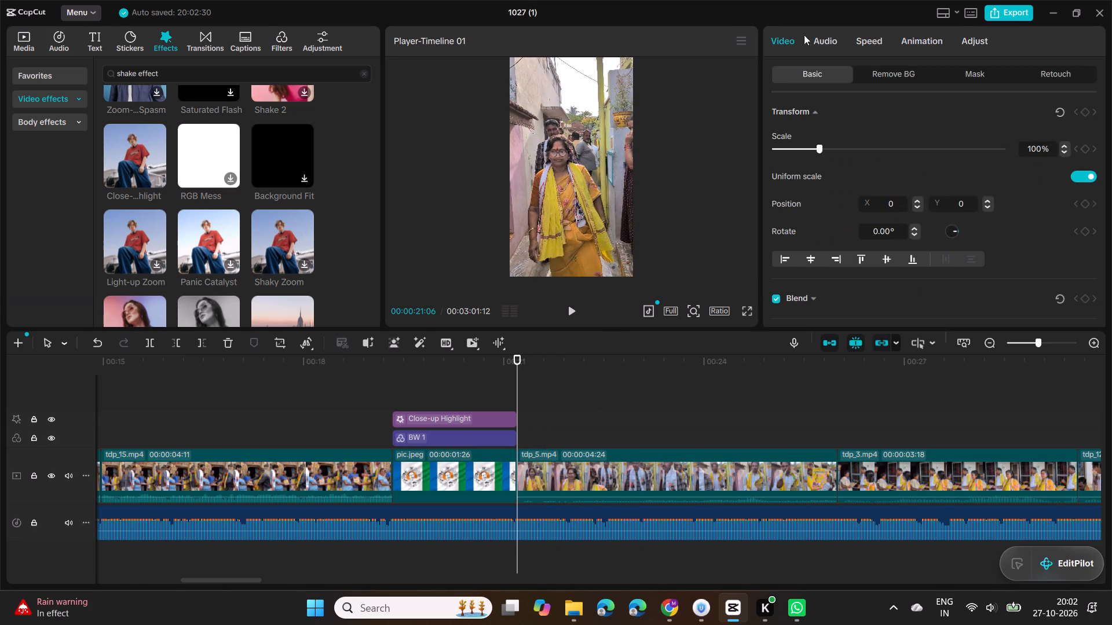
left_click(966, 68)
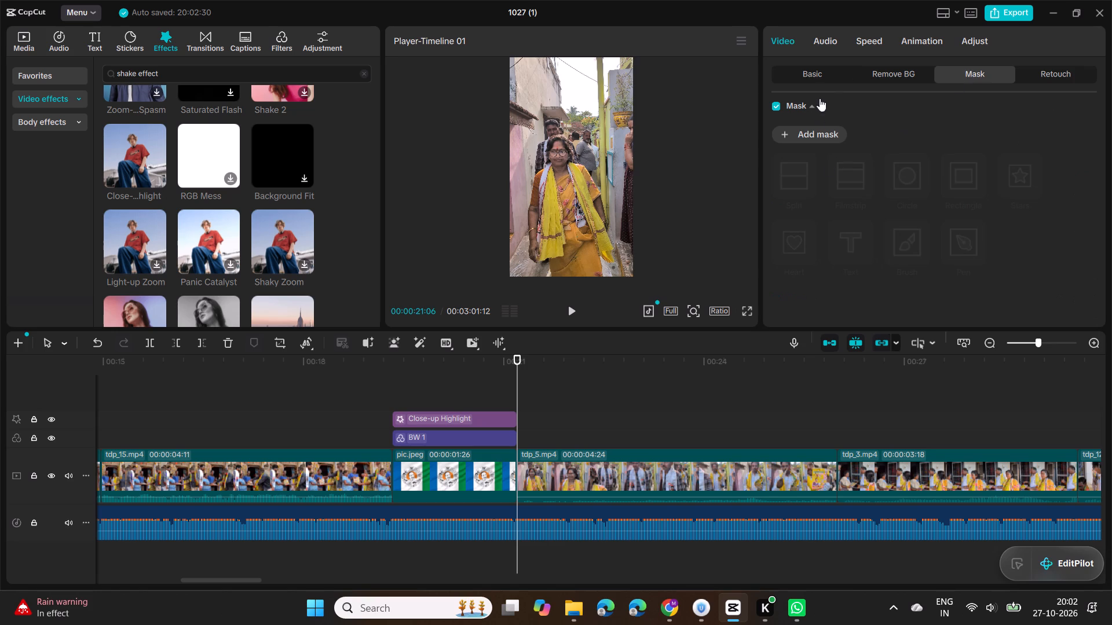
left_click(823, 68)
left_click(864, 74)
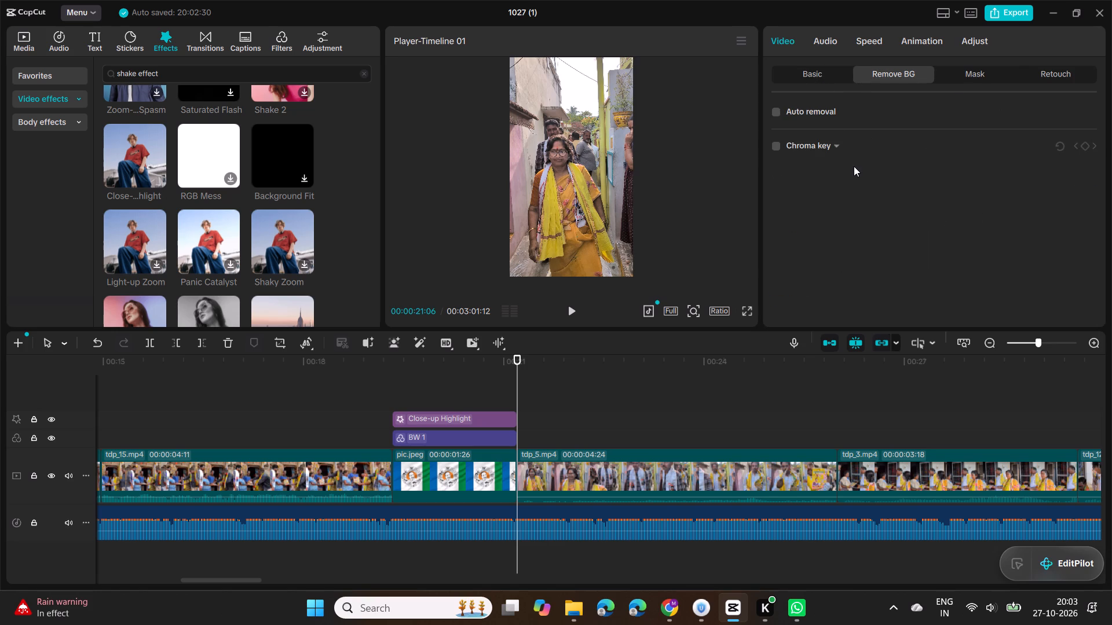
left_click(782, 115)
left_click(774, 112)
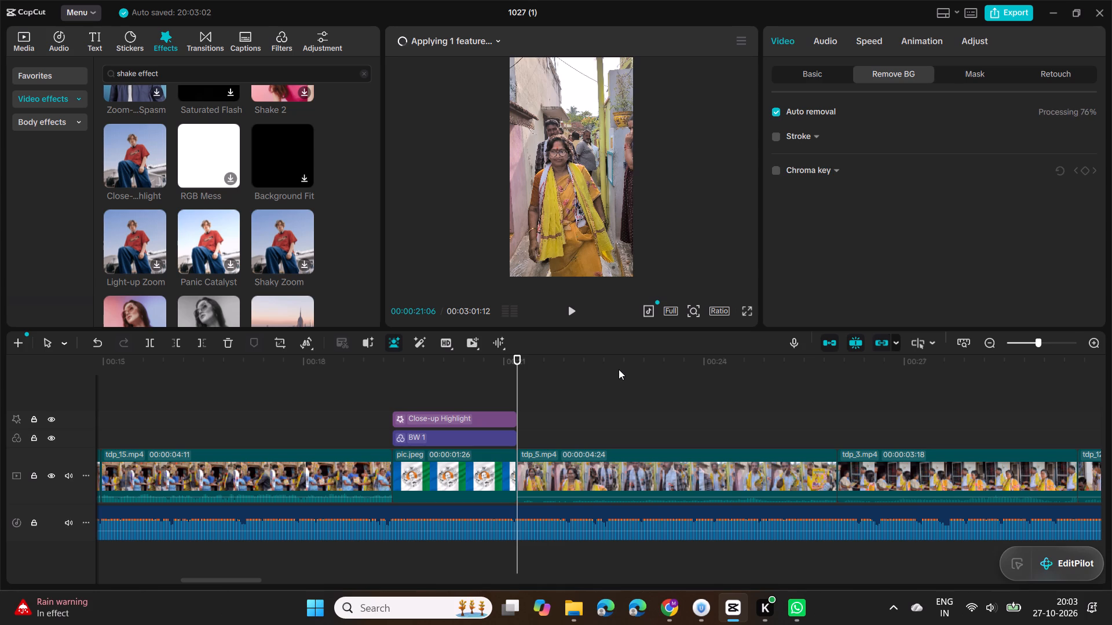
key("space")
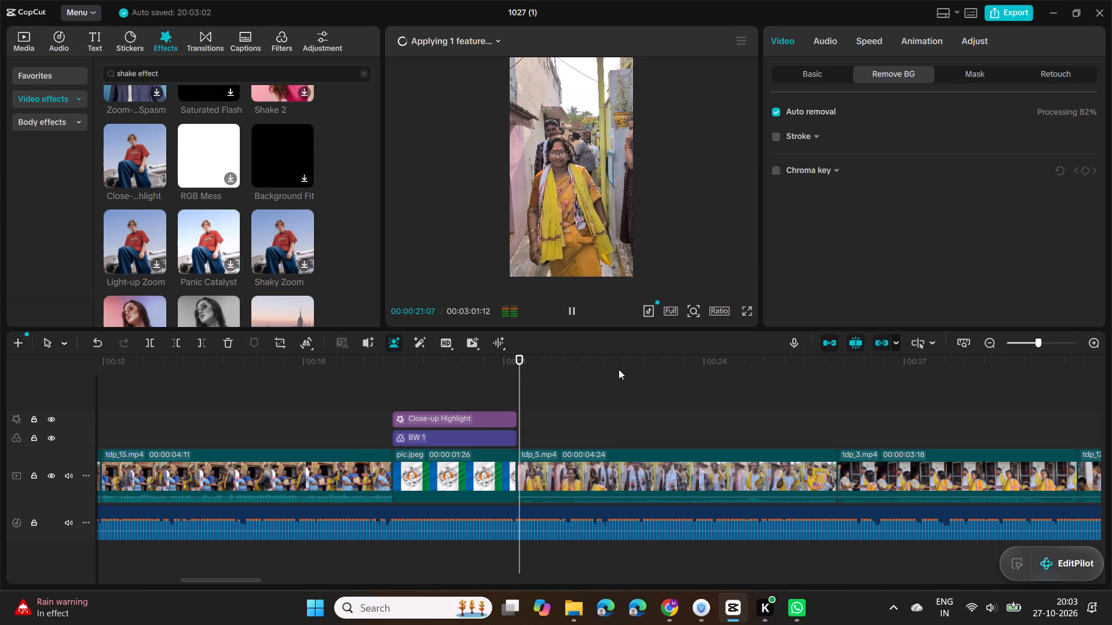
key("space")
key("space")
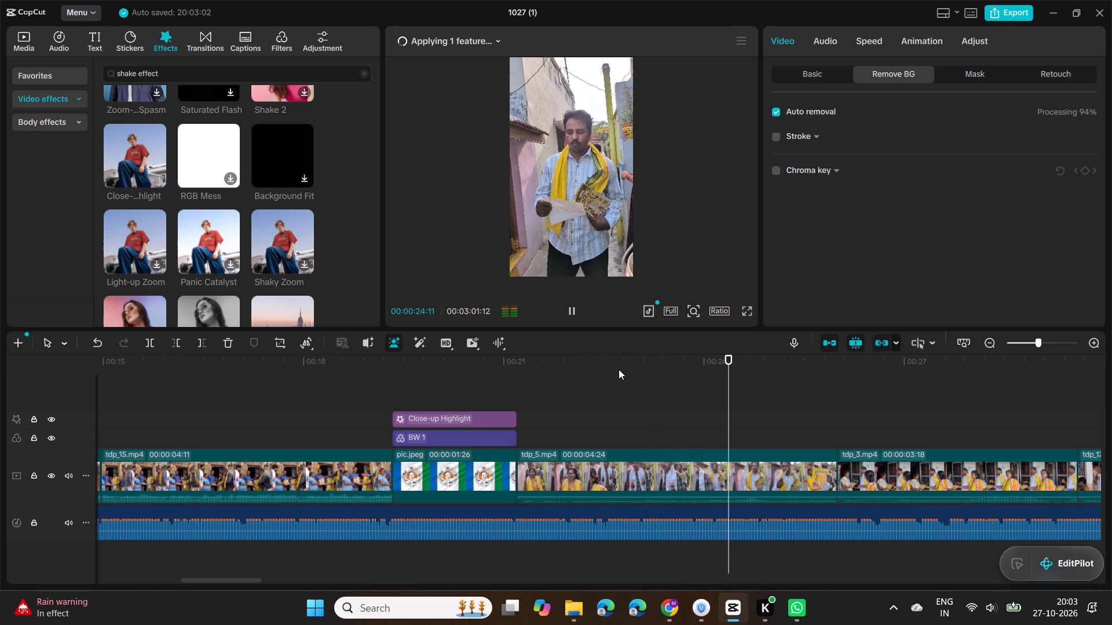
key("space")
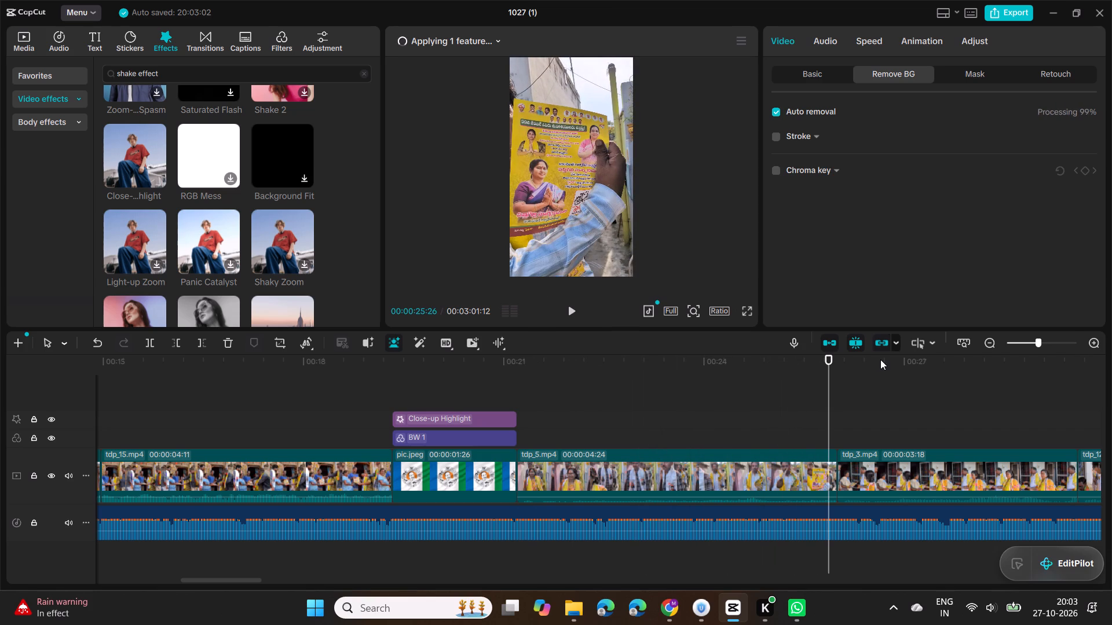
Select the tdp_5 clip from its first frame and turn on automatic background removal for it.
left_click_drag(827, 388, 591, 401)
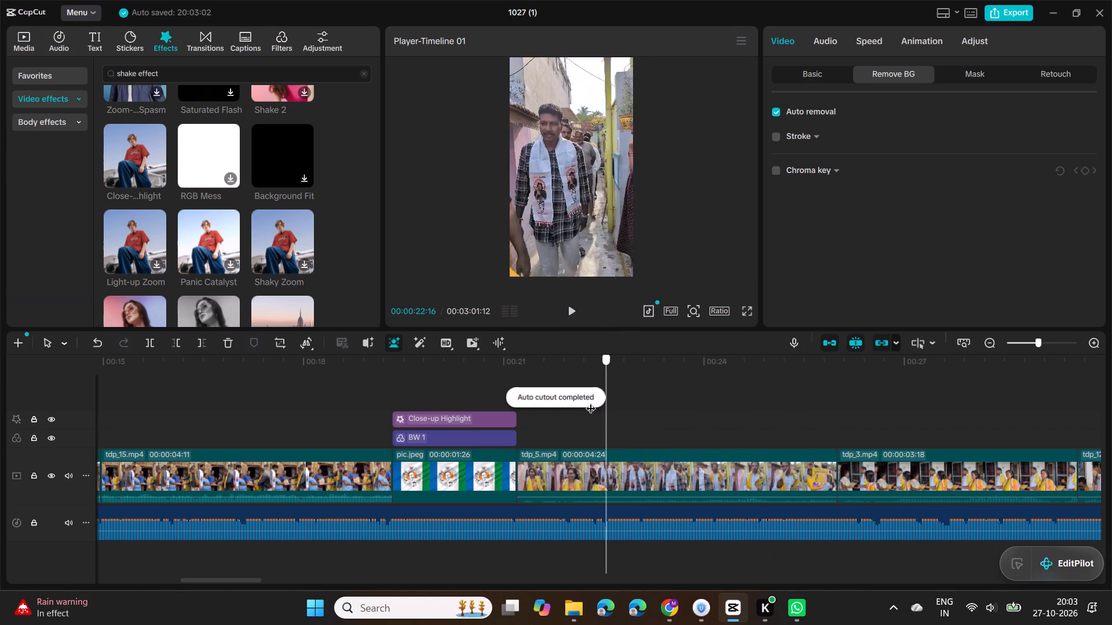
left_click_drag(591, 401, 520, 398)
left_click(550, 465)
left_click(550, 465)
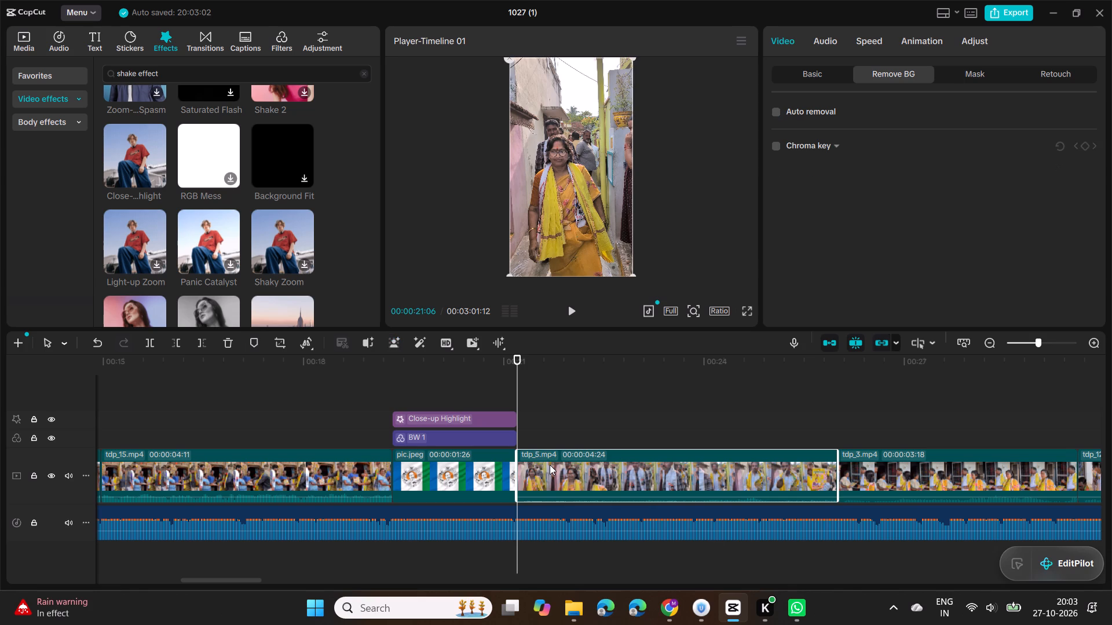
scroll(580, 427, "down", 1)
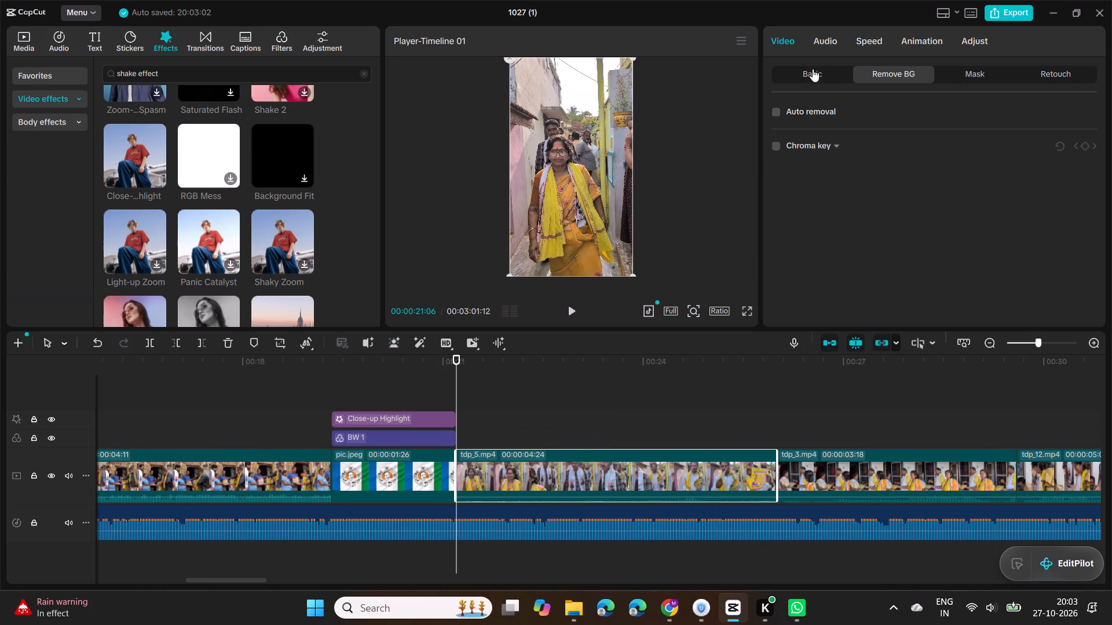
left_click(774, 117)
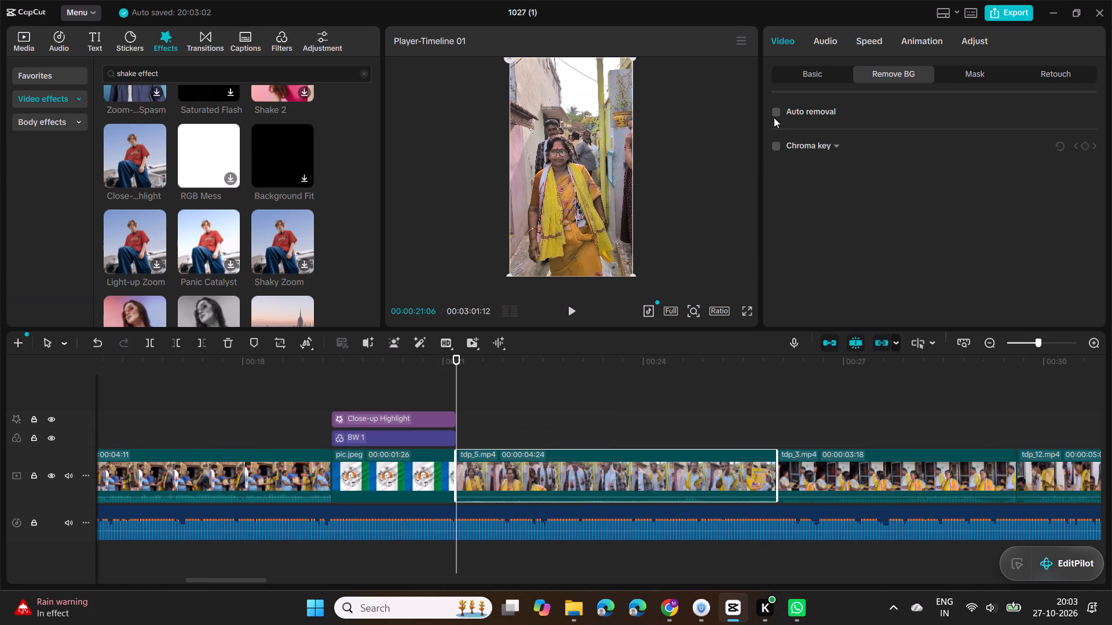
left_click(776, 116)
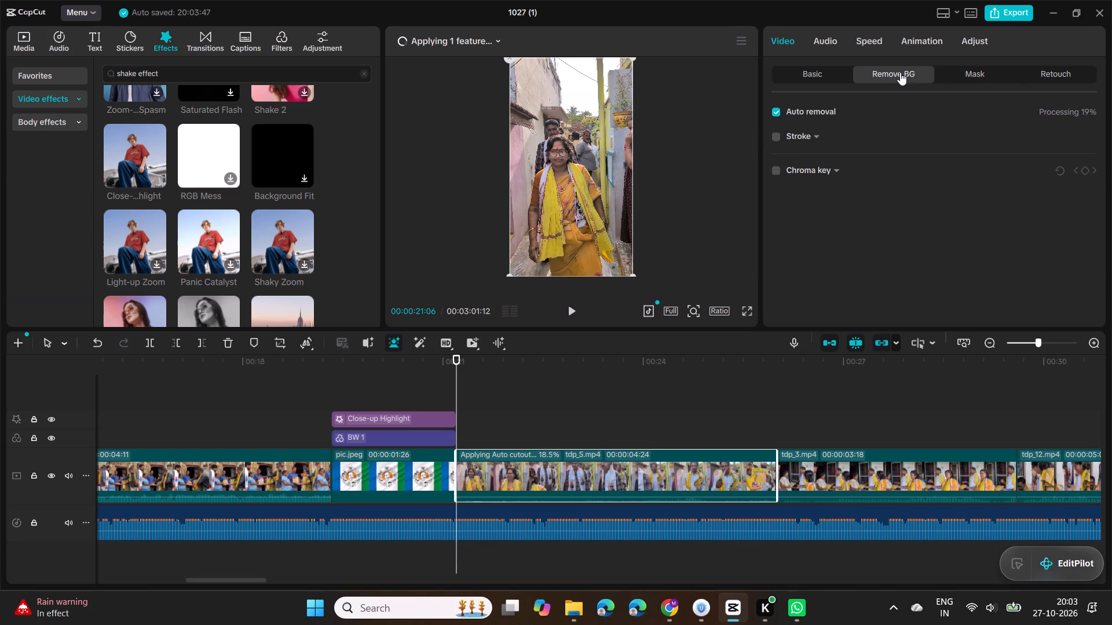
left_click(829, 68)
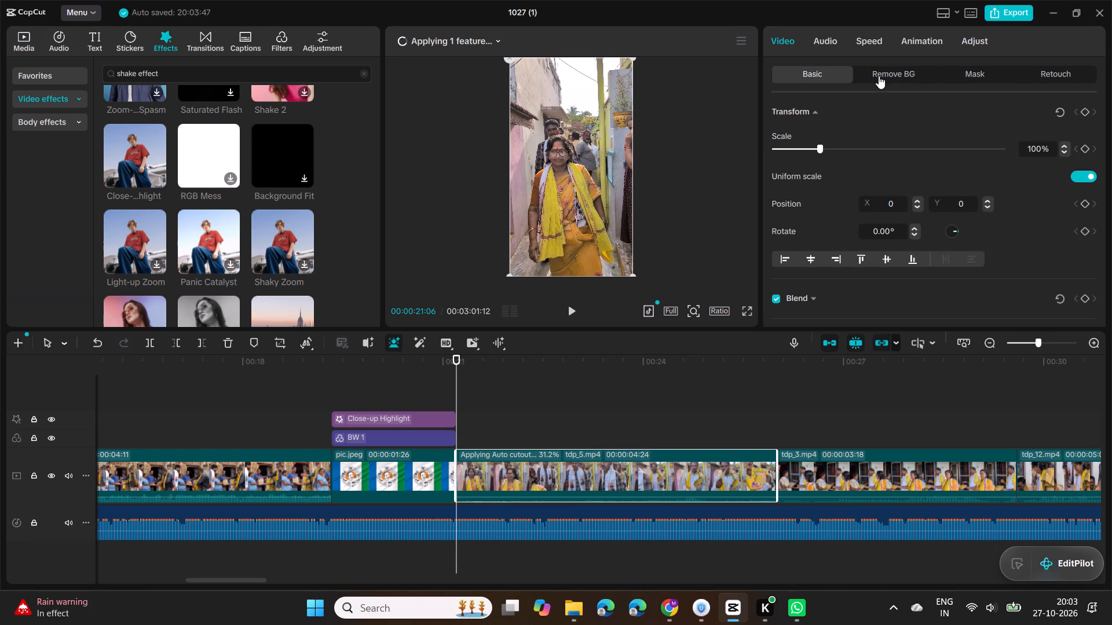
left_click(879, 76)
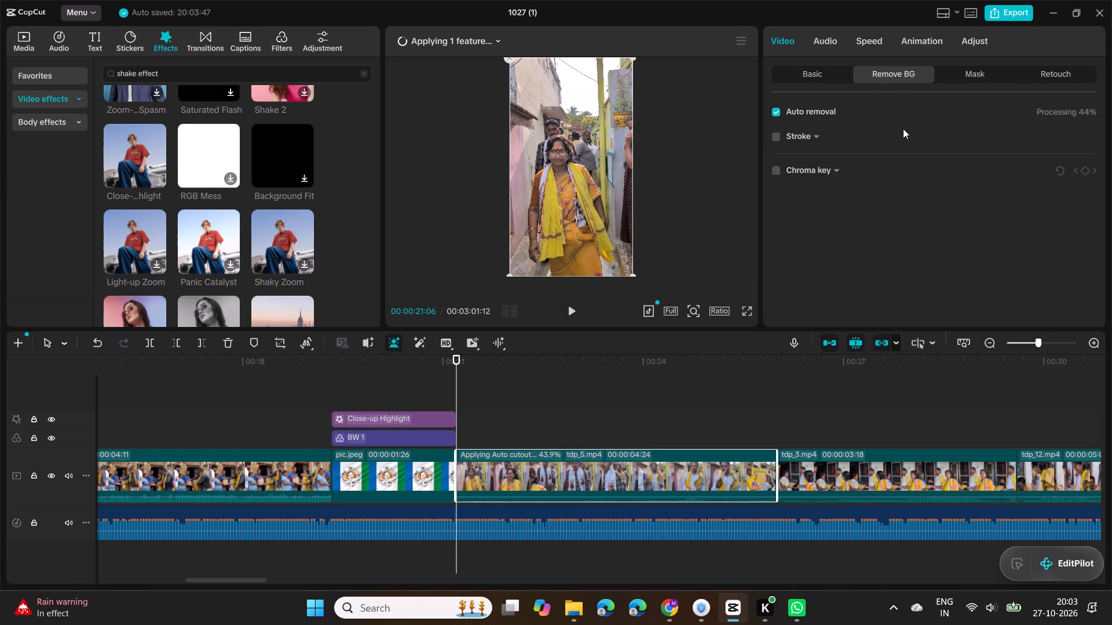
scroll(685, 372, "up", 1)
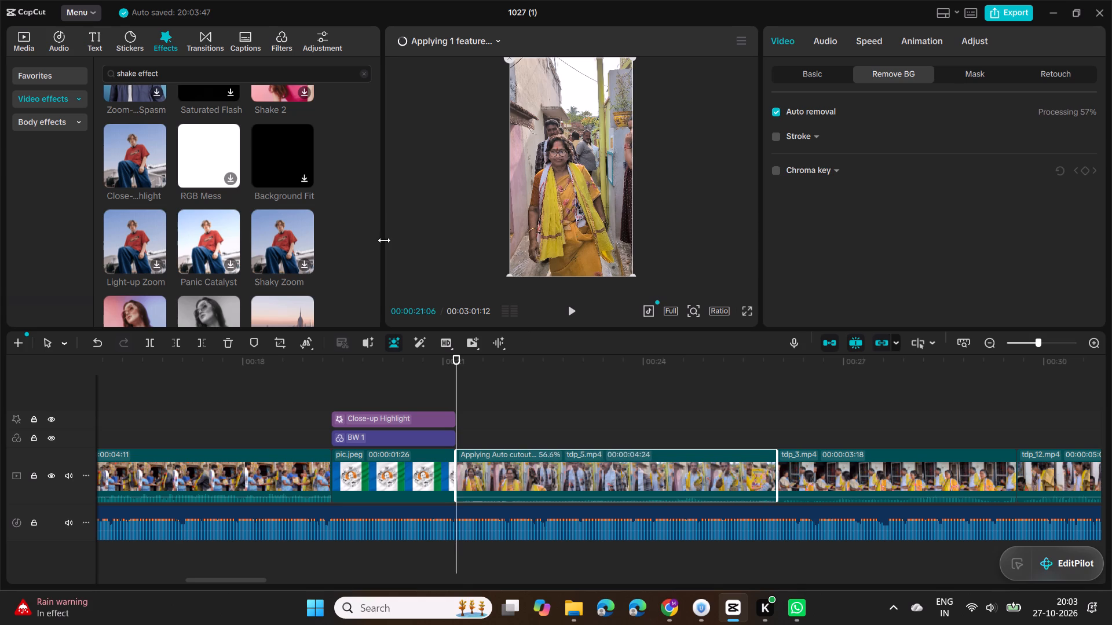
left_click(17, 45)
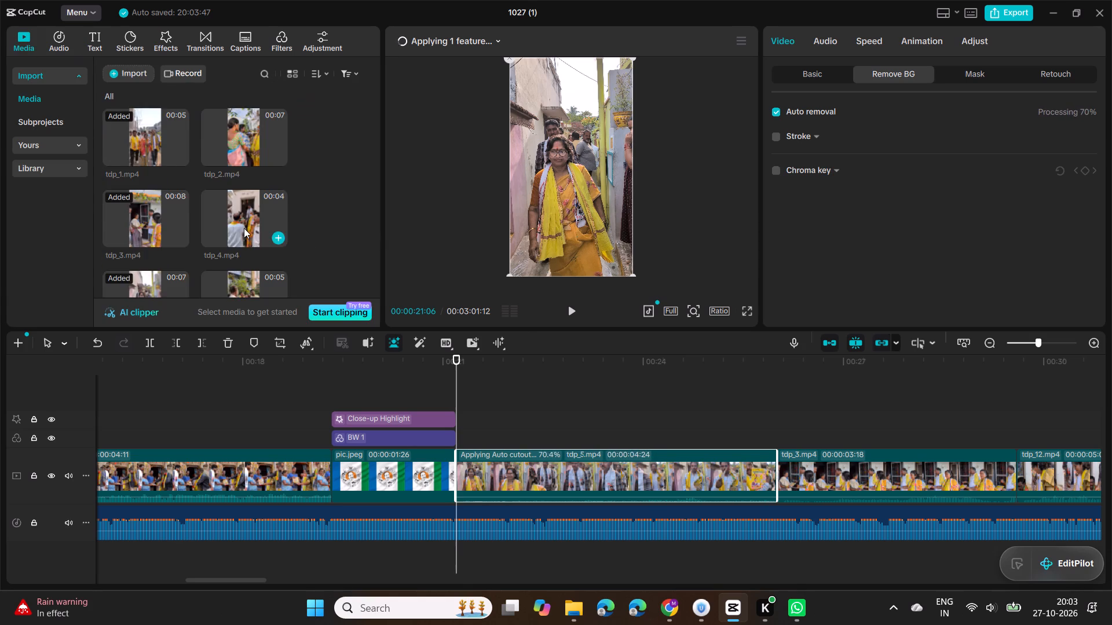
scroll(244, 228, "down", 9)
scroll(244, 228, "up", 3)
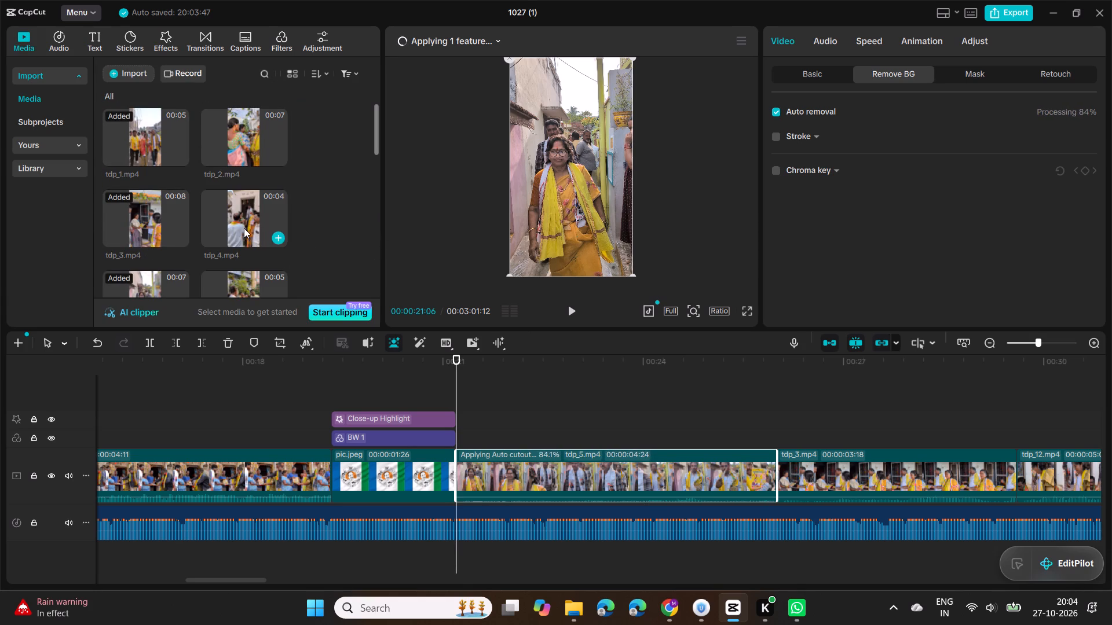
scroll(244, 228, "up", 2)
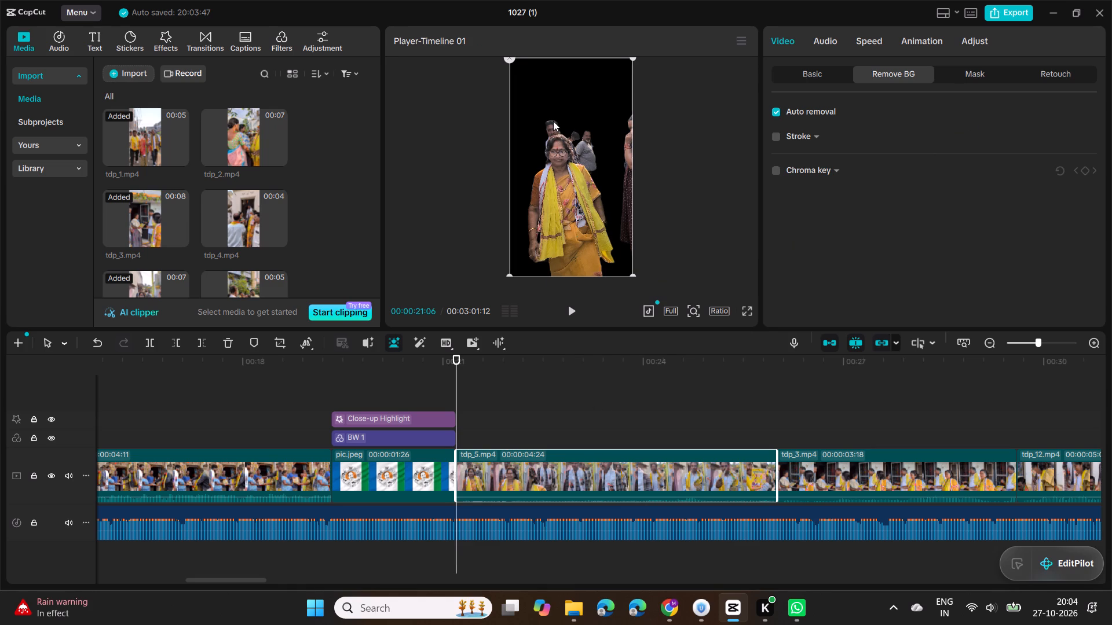
Move the tdp_5 cutout down and to the right within the frame, to position X 241, Y -146.
left_click_drag(553, 121, 561, 133)
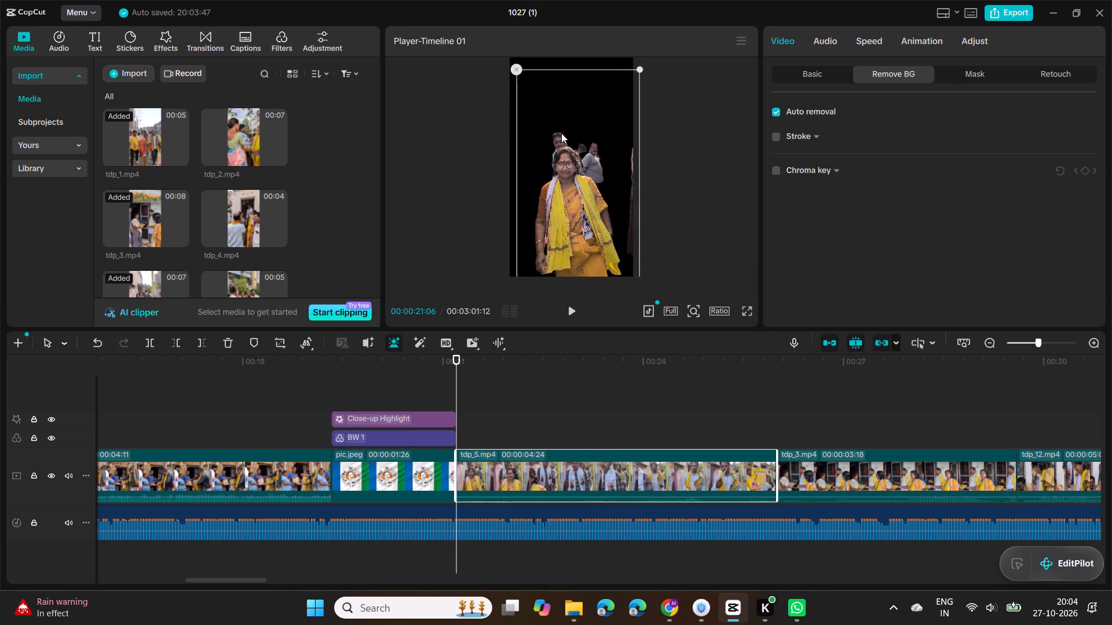
left_click_drag(561, 133, 565, 126)
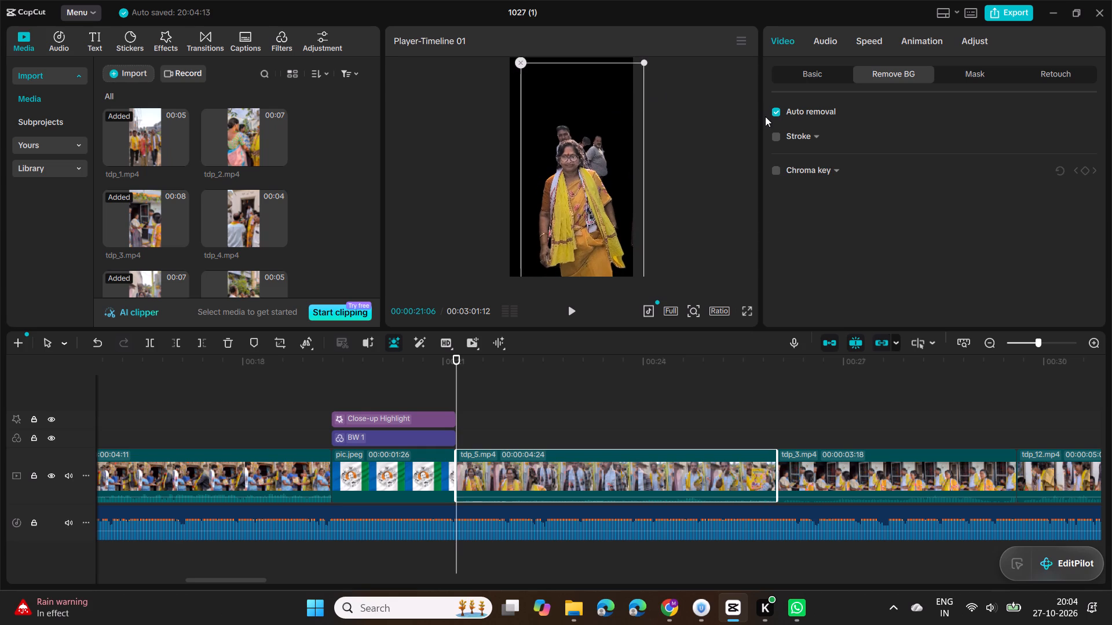
left_click(811, 138)
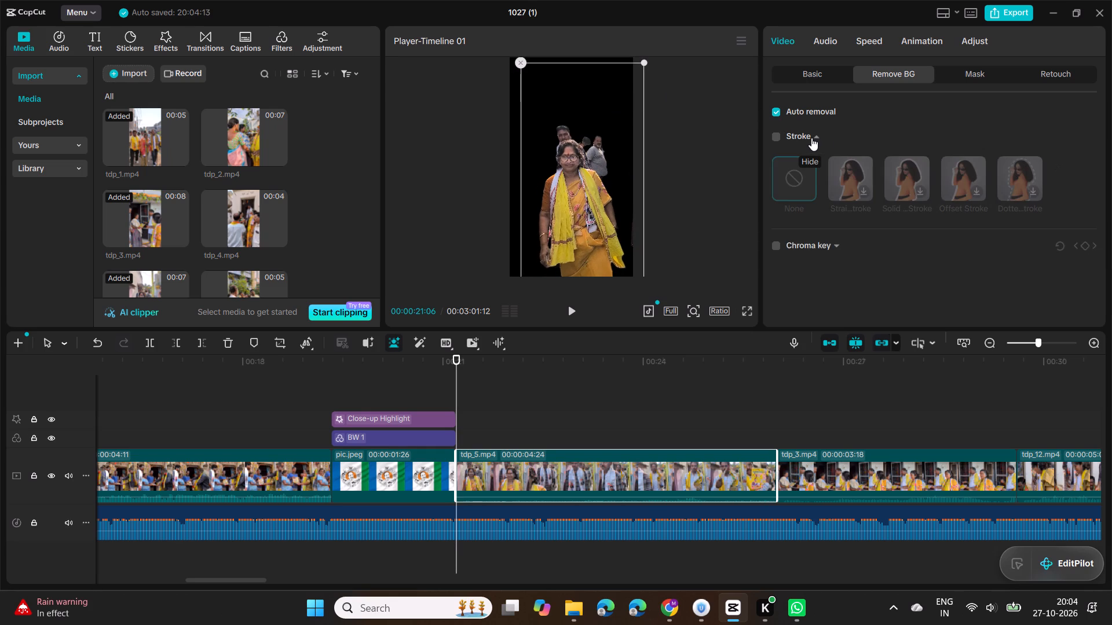
left_click_drag(811, 138, 805, 113)
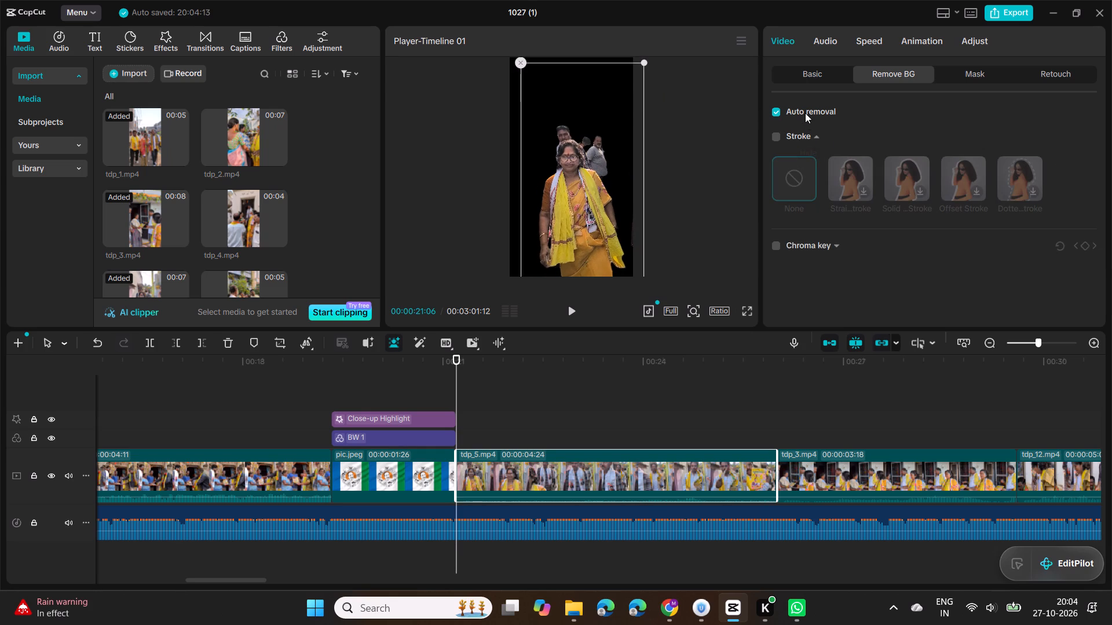
left_click(805, 113)
left_click(807, 130)
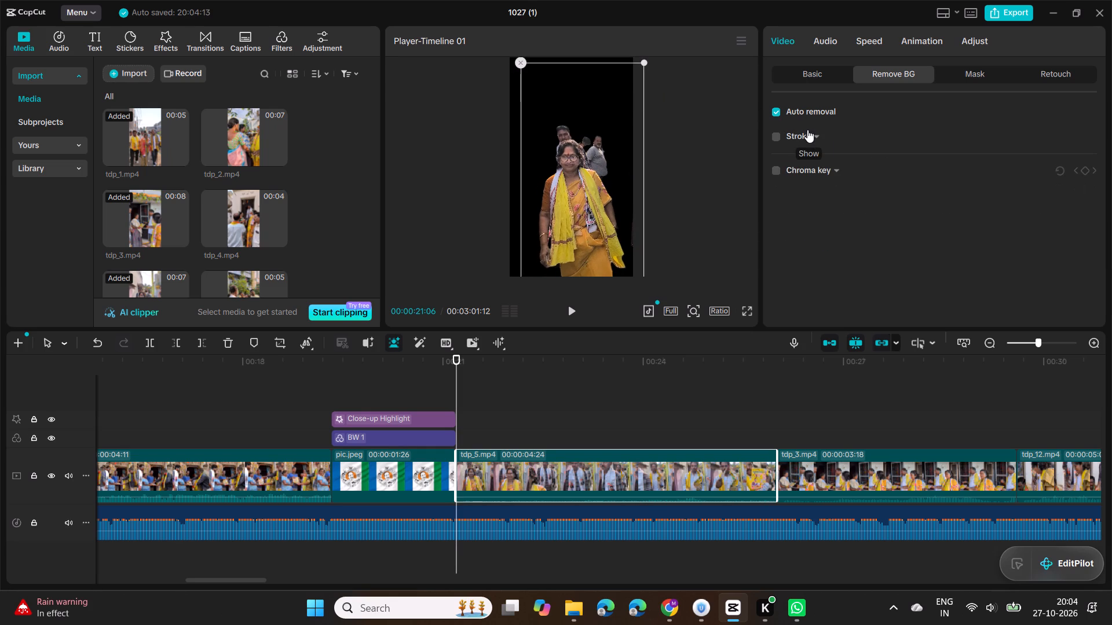
left_click(556, 133)
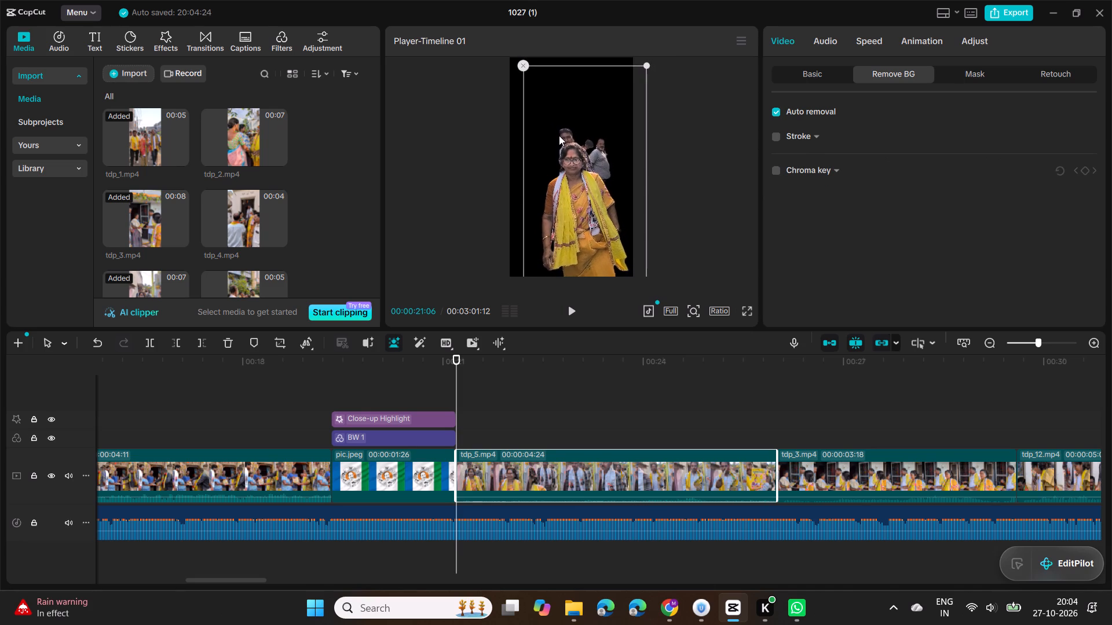
scroll(559, 135, "up", 5, "ctrl")
scroll(559, 135, "down", 2, "ctrl")
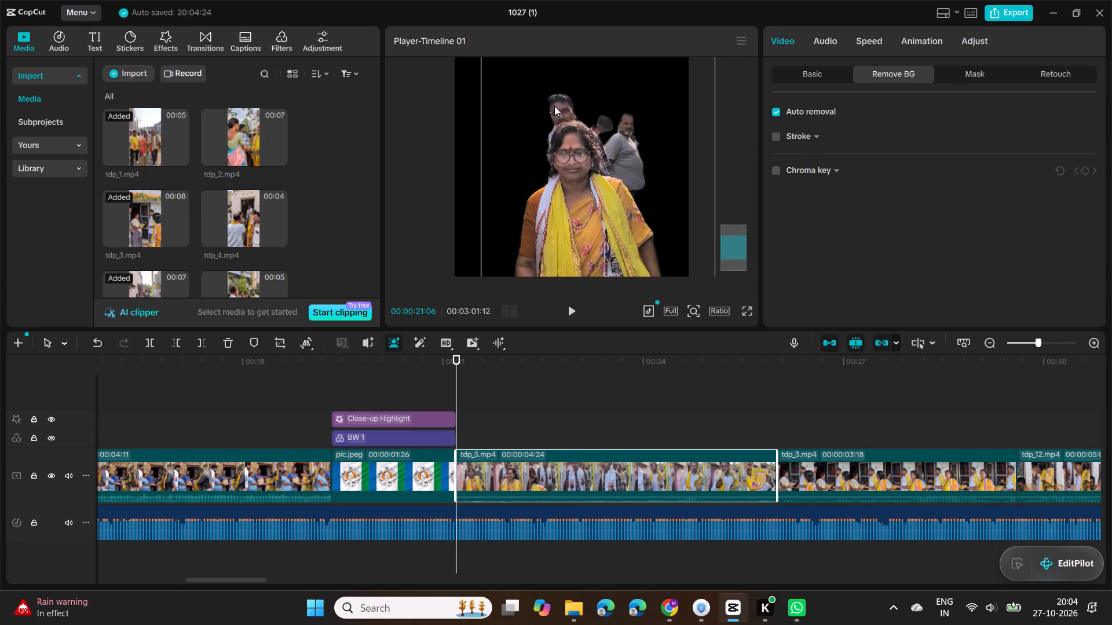
double_click(554, 106)
left_click(839, 78)
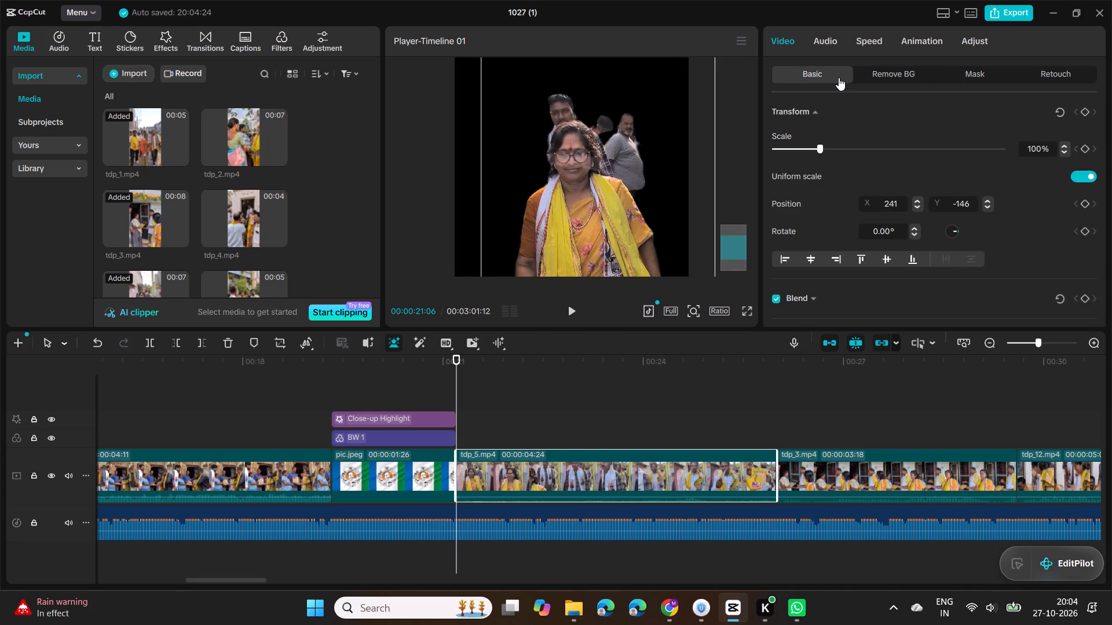
Look through the tdp_5 clip's background removal, basic, mask and retouch settings for options to adjust the cutout.
left_click(859, 76)
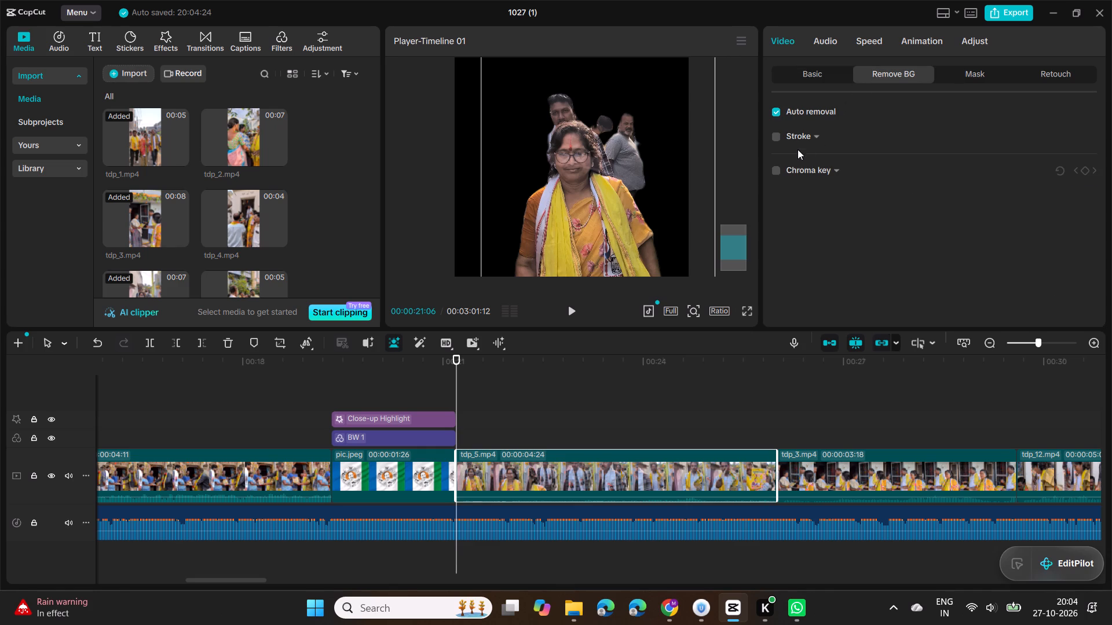
left_click(789, 168)
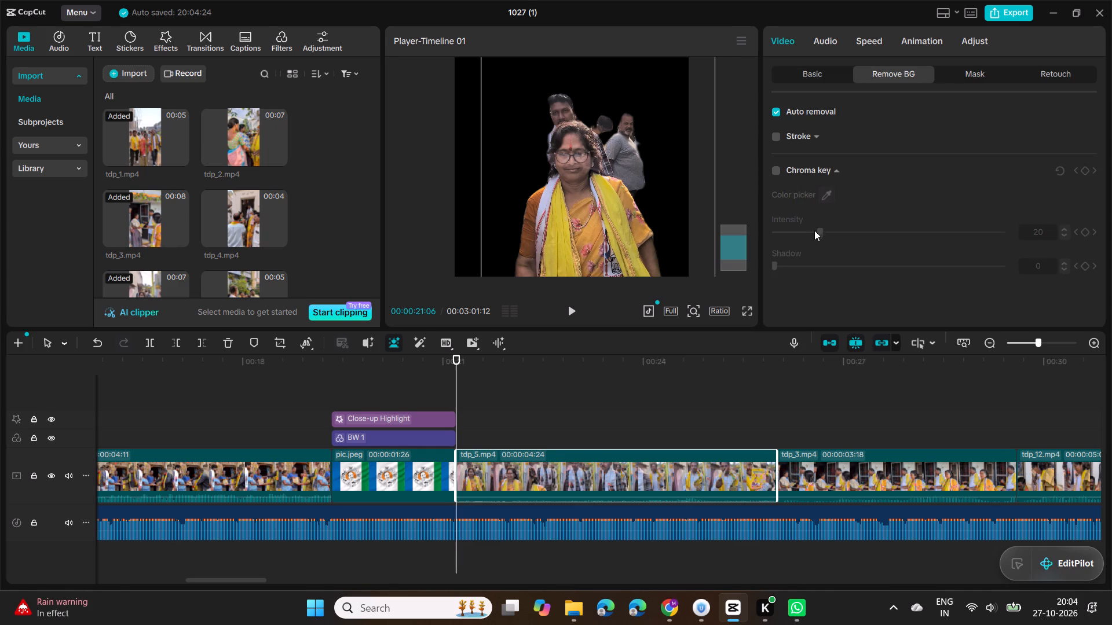
left_click(792, 167)
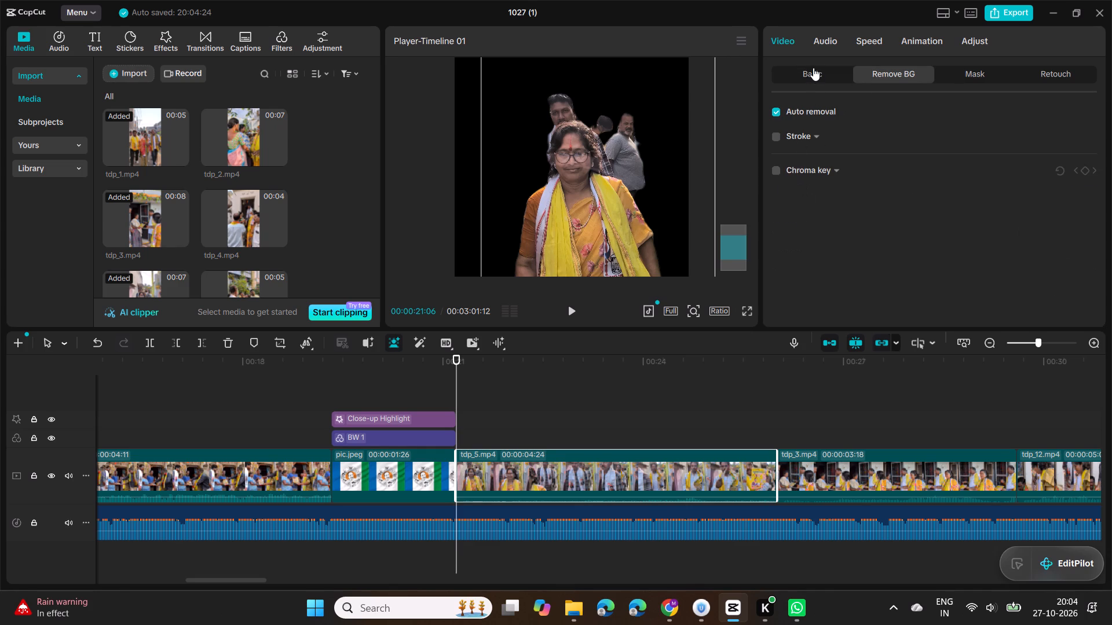
left_click(813, 68)
scroll(826, 130, "down", 2)
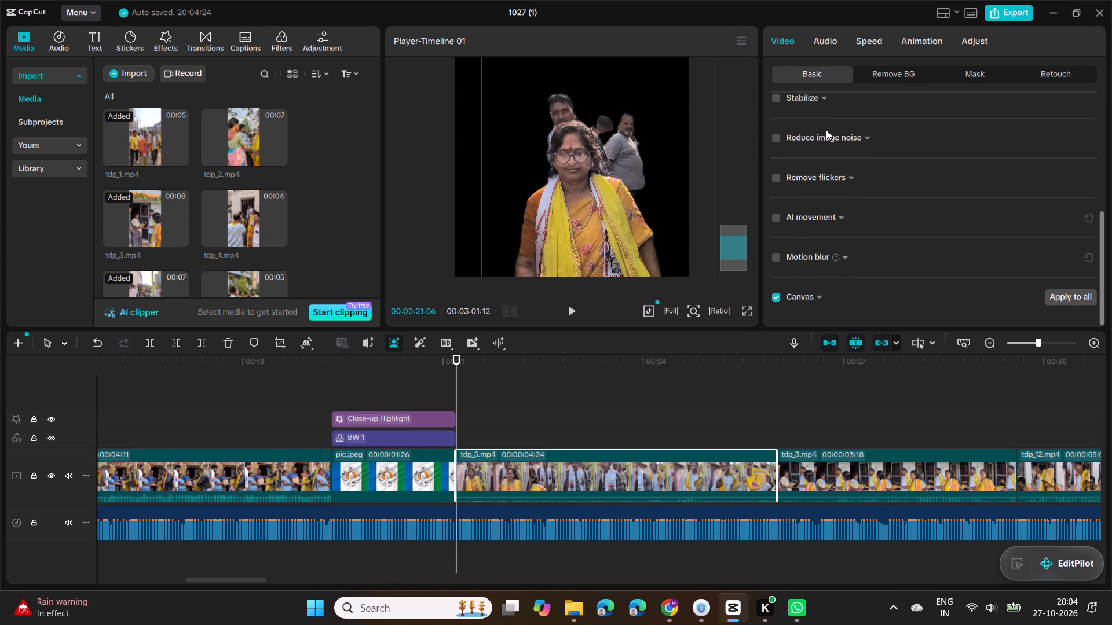
scroll(822, 182, "up", 2)
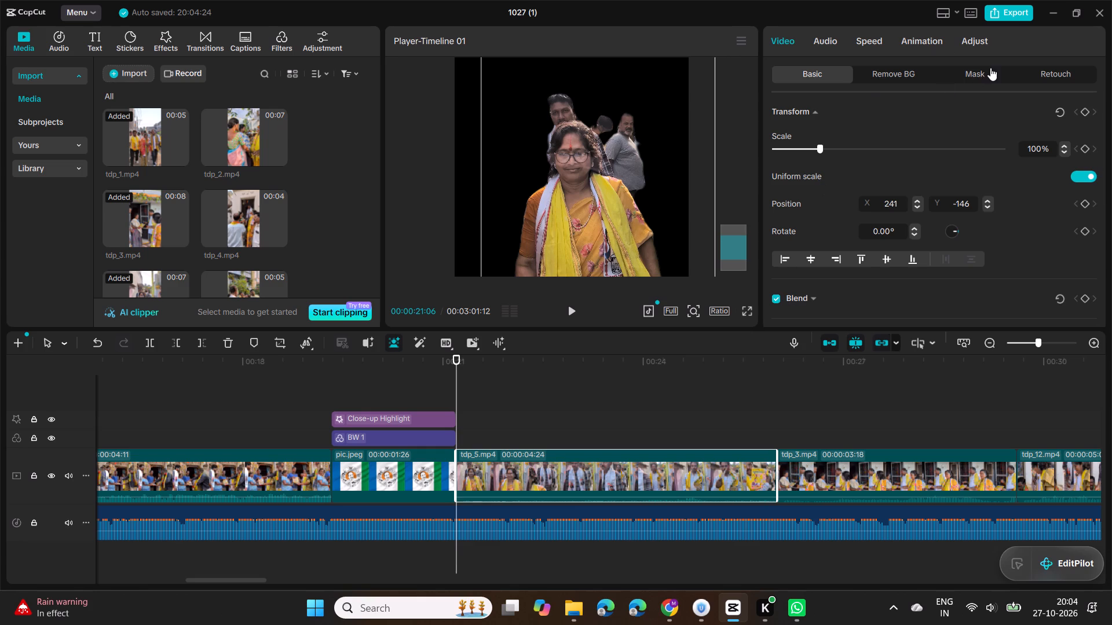
left_click(1063, 70)
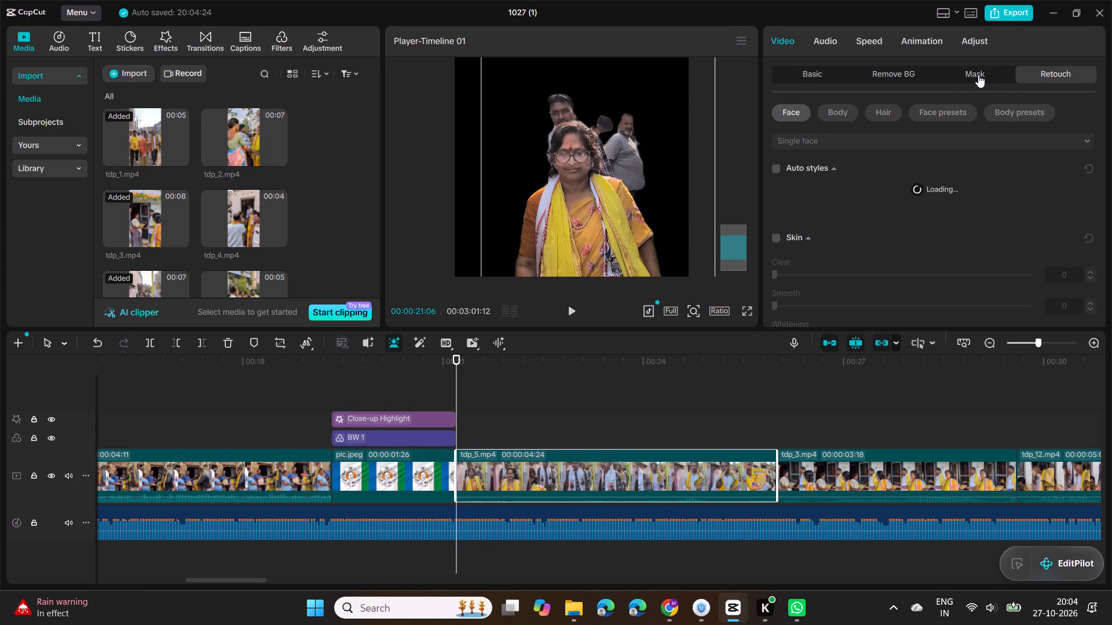
left_click(978, 75)
left_click(895, 72)
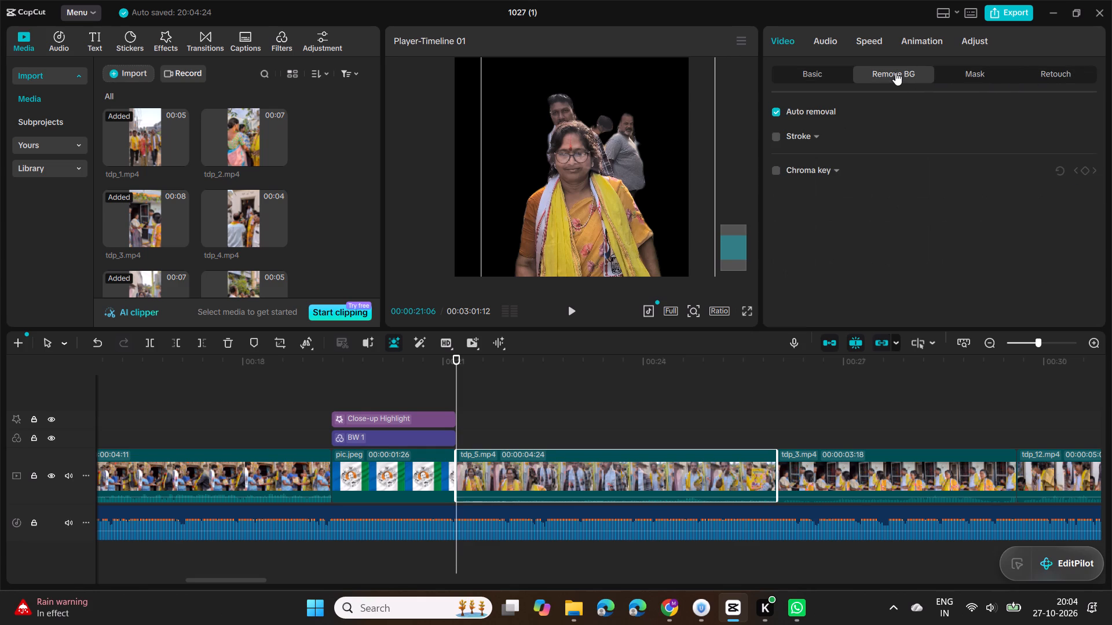
left_click(819, 75)
scroll(807, 111, "down", 4, "ctrl")
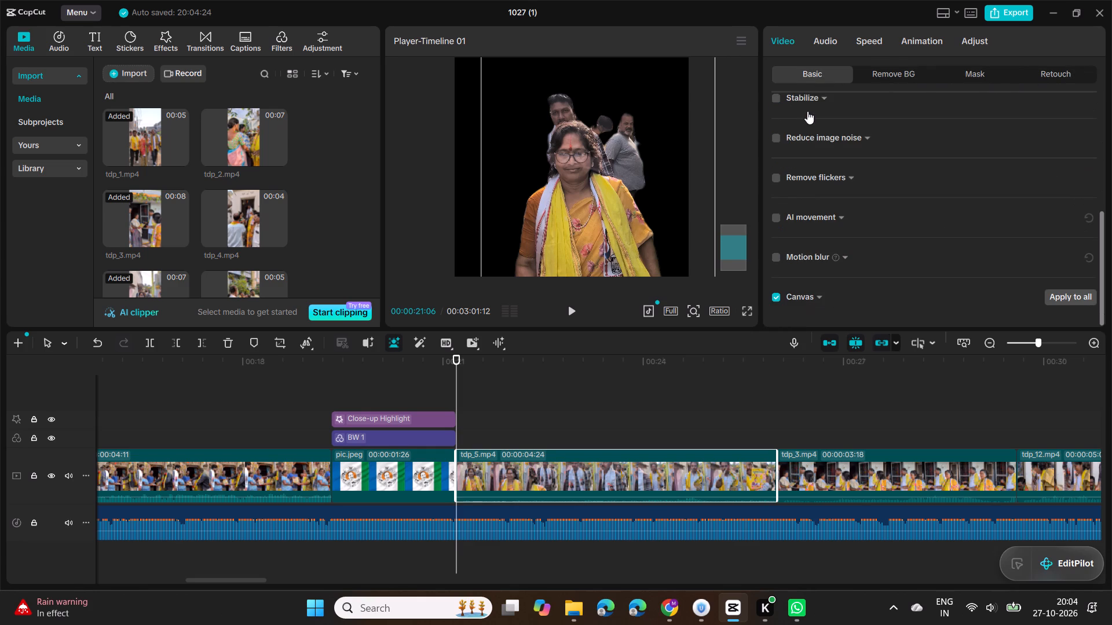
scroll(807, 111, "down", 2, "ctrl")
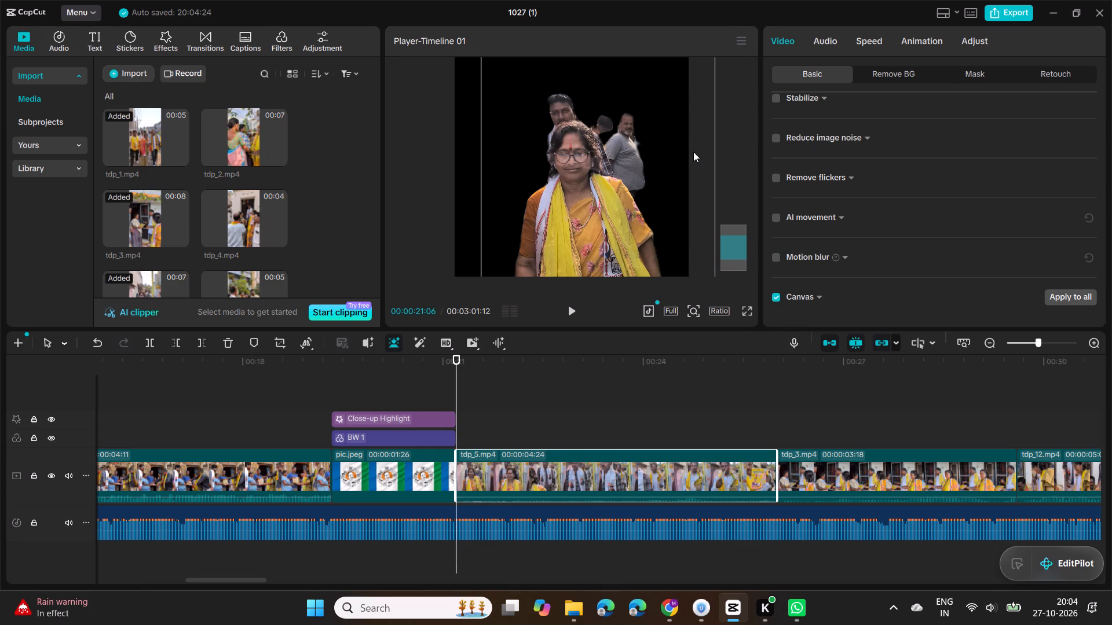
scroll(610, 157, "down", 4, "ctrl")
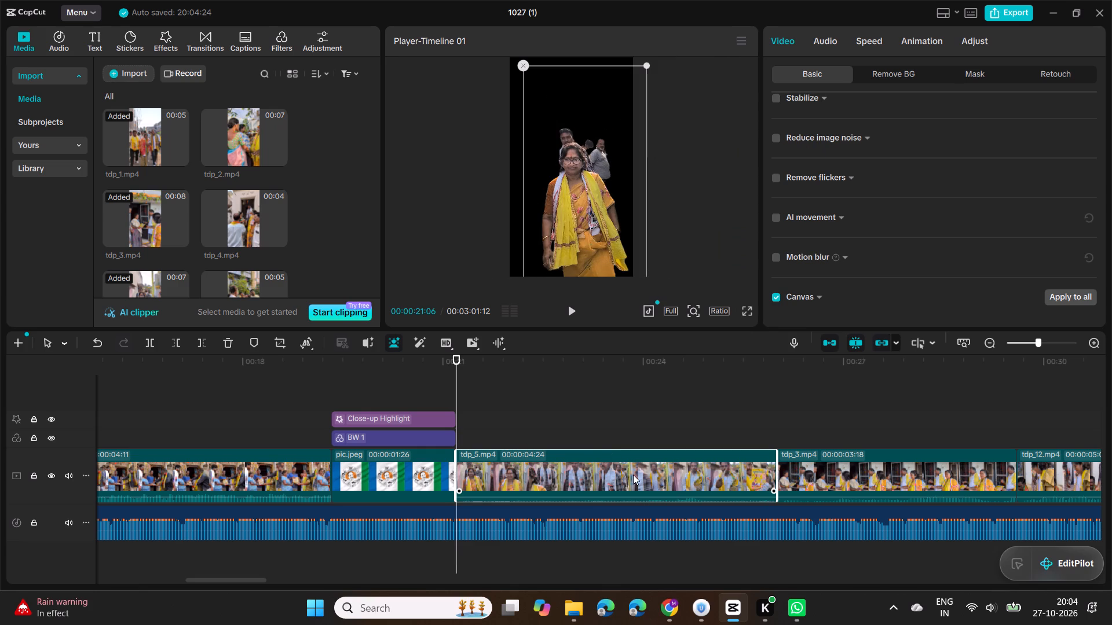
Duplicate the tdp_5 cutout onto an overlay track and align the copy with the start of the main-track tdp_5 clip.
left_click(663, 466)
key("ctrl+c")
left_click(602, 423)
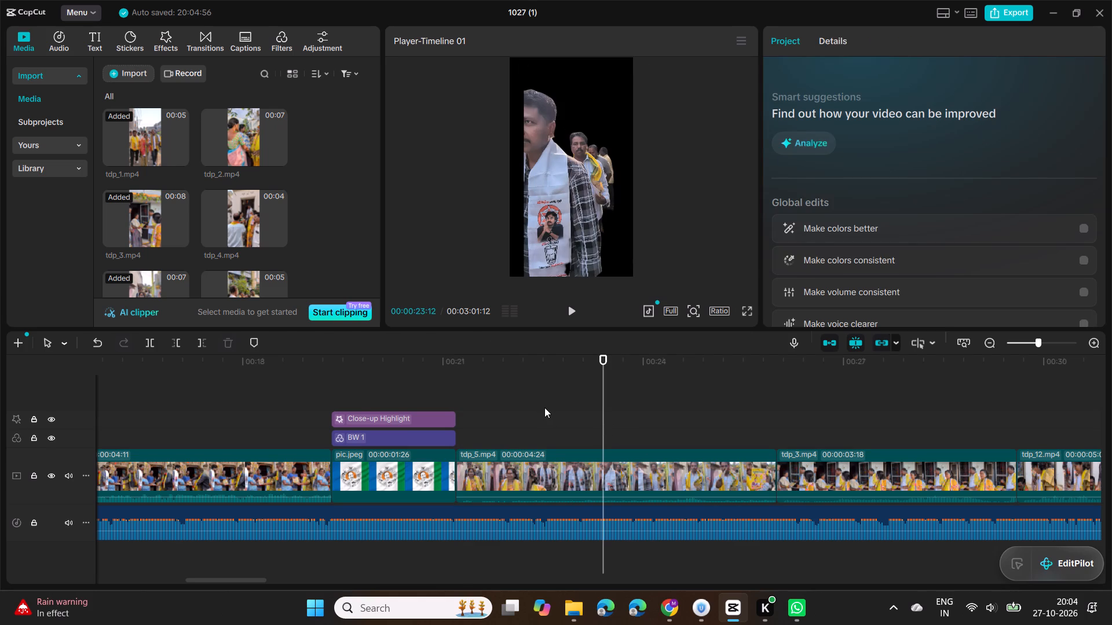
key("ctrl+v")
left_click_drag(704, 473, 681, 470)
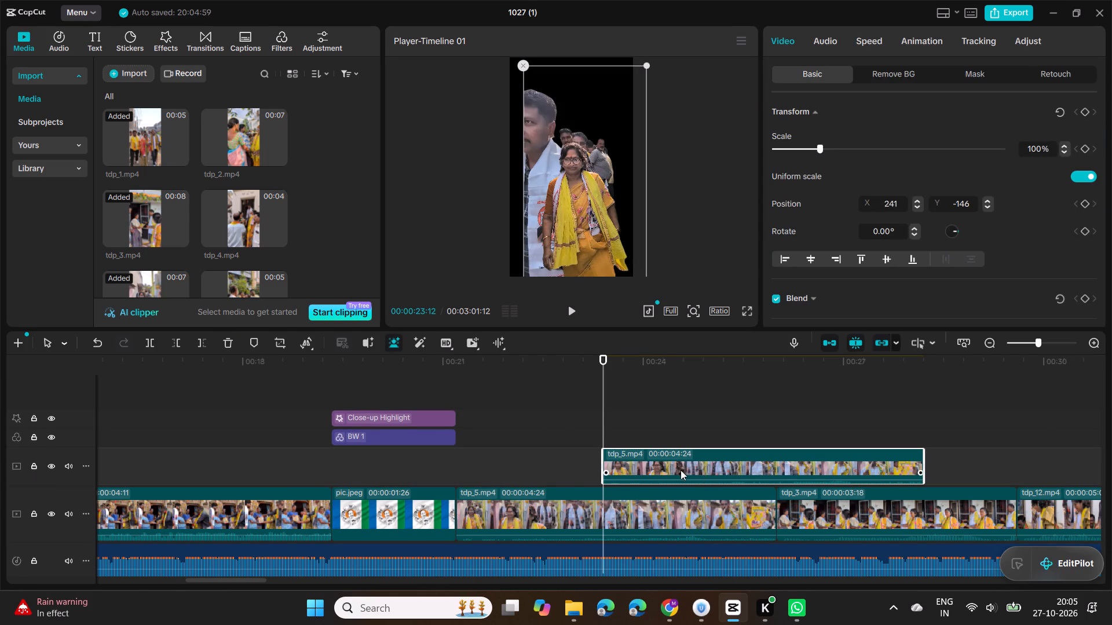
left_click_drag(681, 470, 556, 479)
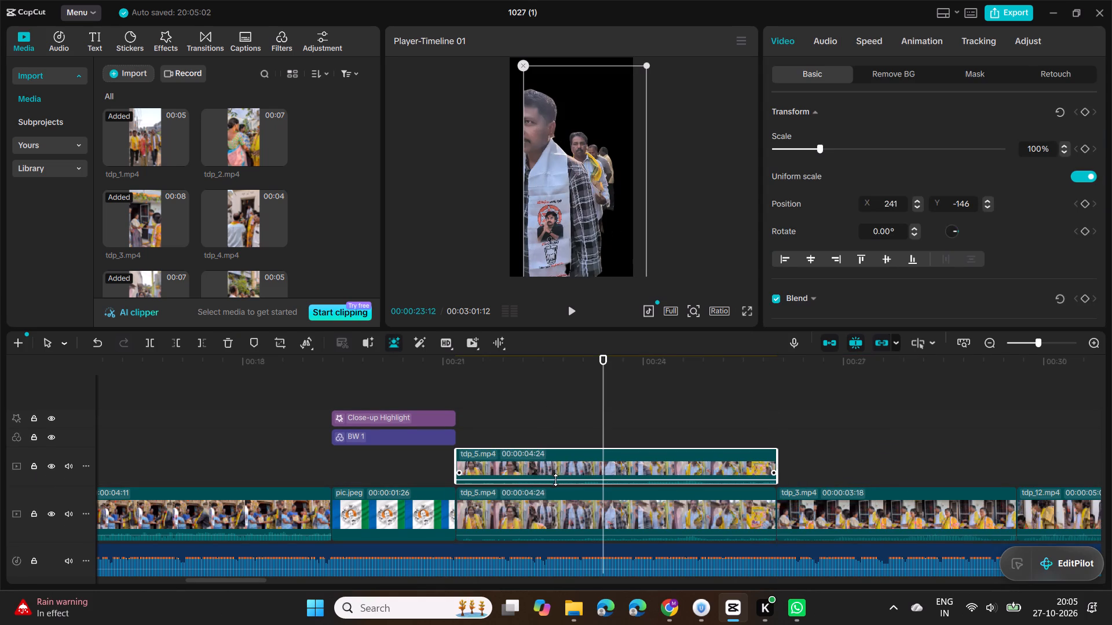
Insert the original tdp_5.mp4 after the pic.jpeg clip on the main track and delete the main-track tdp_5 cutout.
left_click(527, 515)
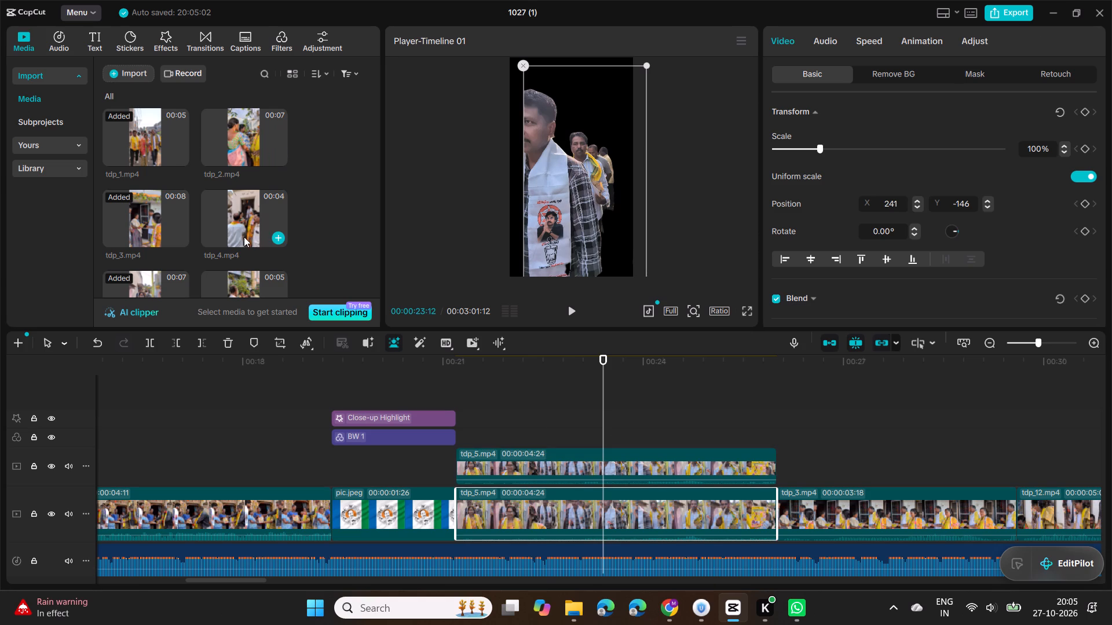
scroll(244, 237, "down", 2)
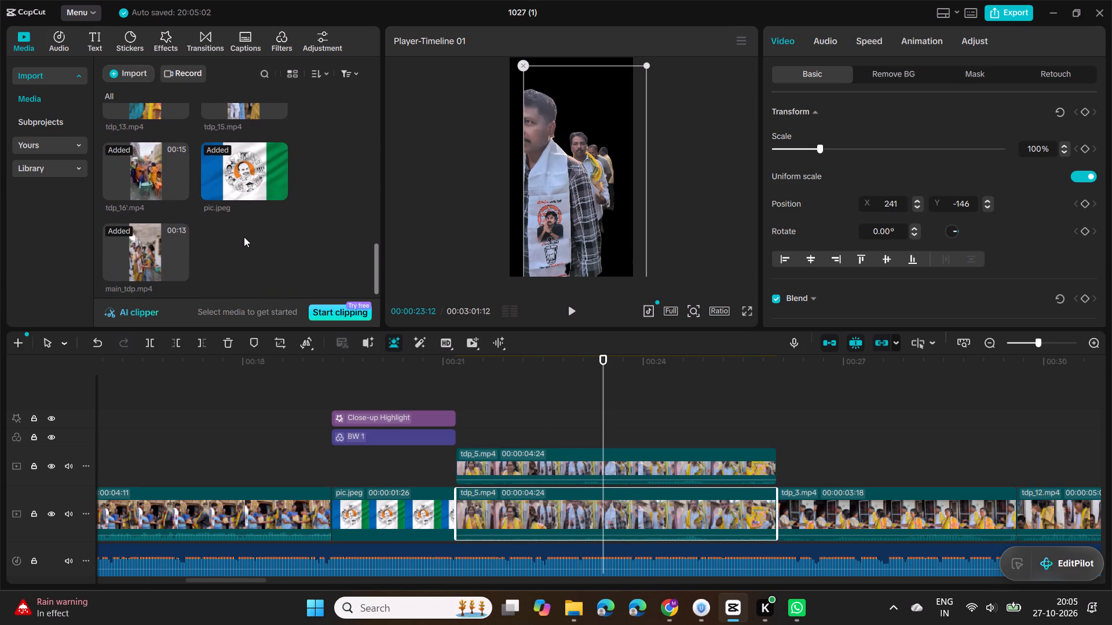
scroll(244, 237, "up", 1)
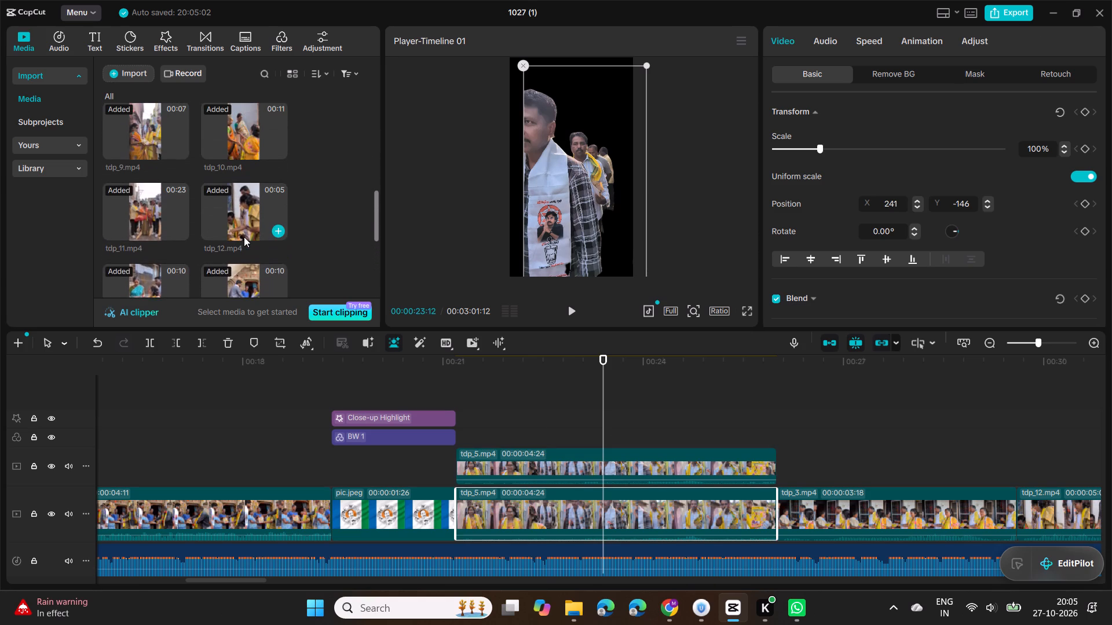
scroll(244, 237, "up", 3)
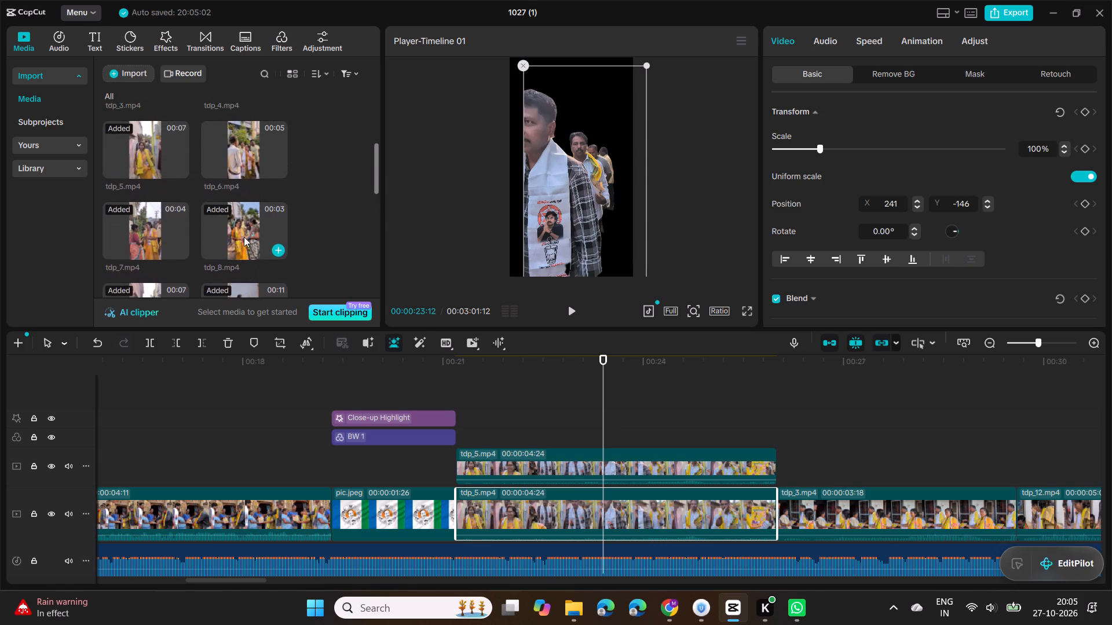
scroll(244, 237, "up", 2)
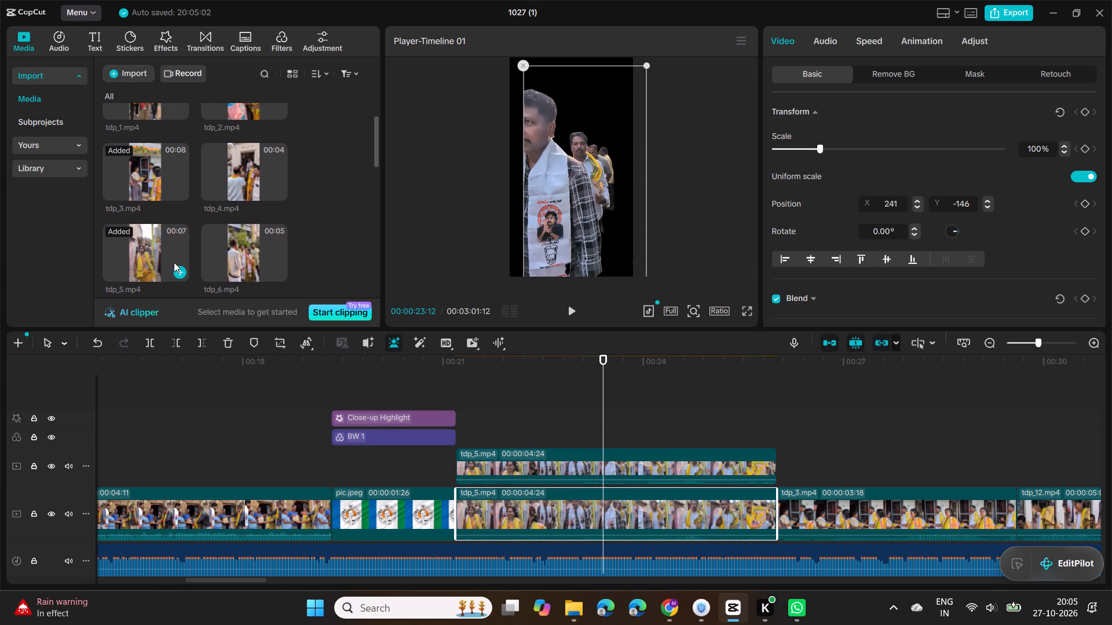
left_click(184, 270)
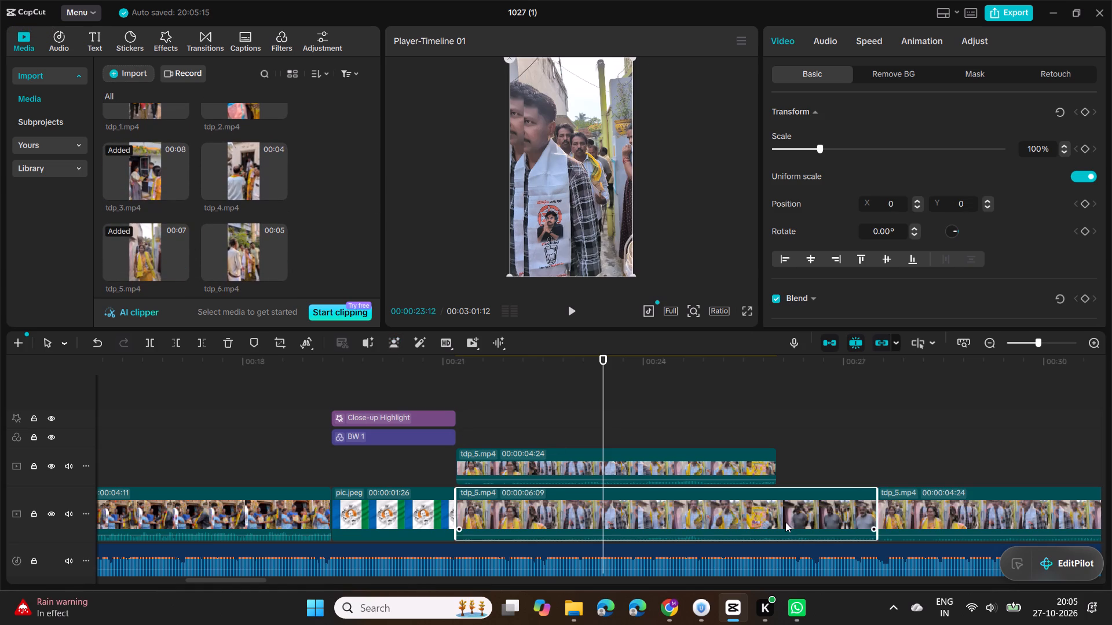
left_click(912, 506)
key("Delete")
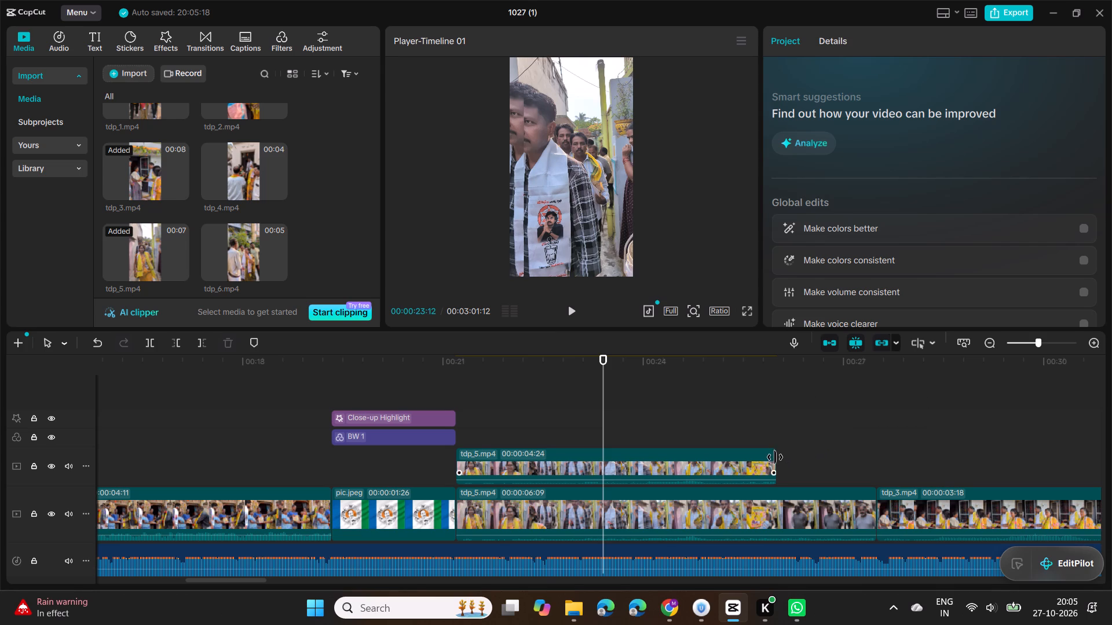
Trim the overlay tdp_5 cutout to about one second and move it over the pic.jpeg clip, ending at 00:00:21:06.
left_click_drag(774, 458, 526, 465)
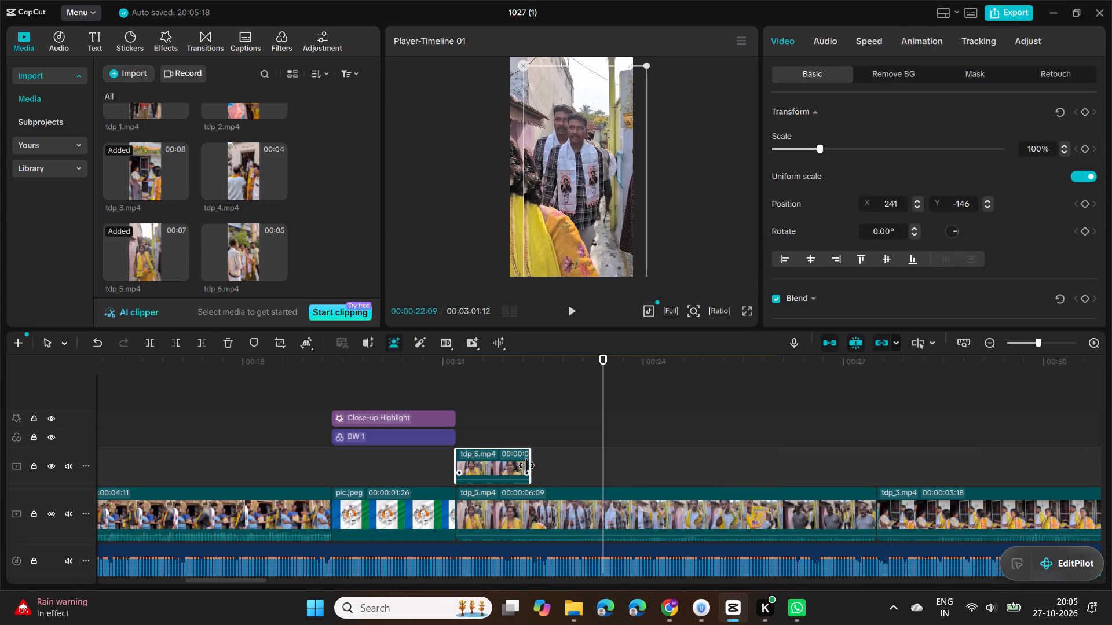
left_click_drag(526, 465, 520, 465)
left_click_drag(601, 410, 456, 443)
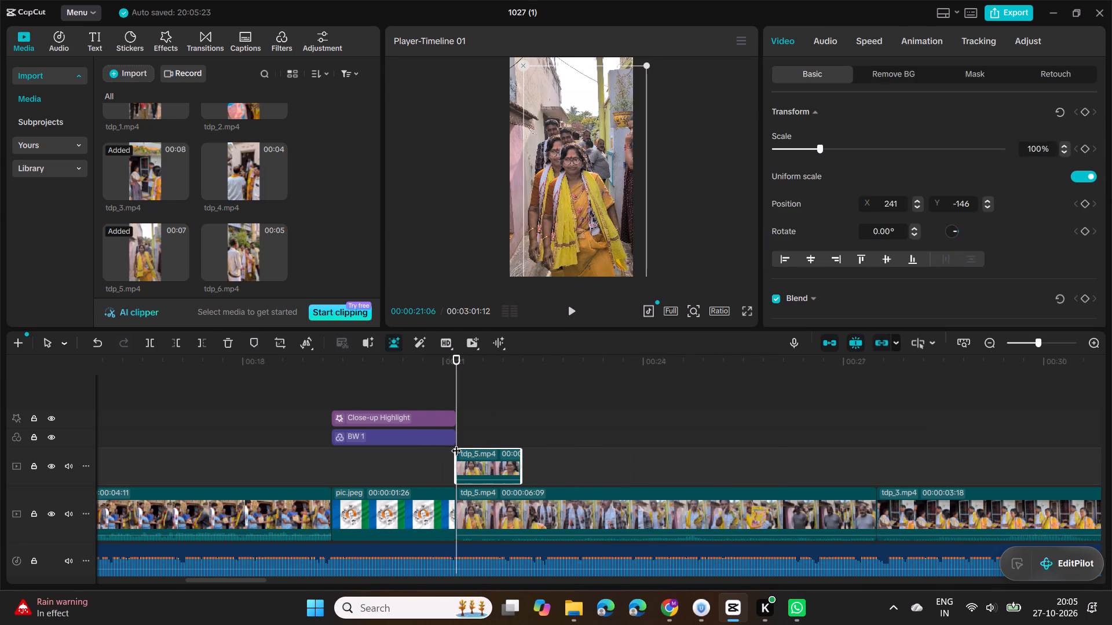
left_click_drag(476, 451, 331, 481)
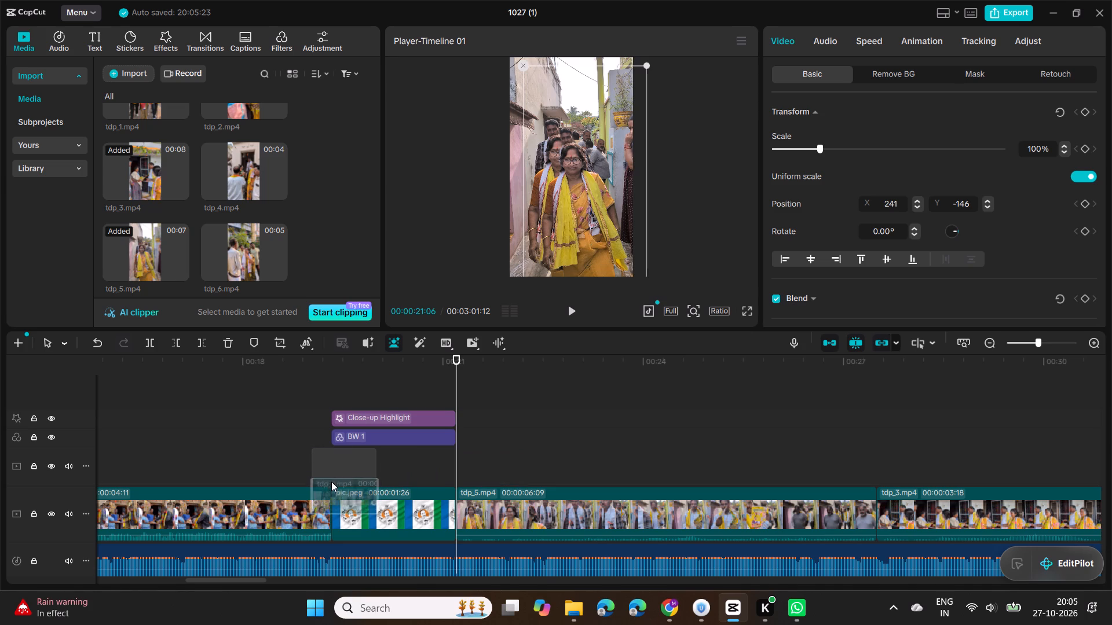
left_click_drag(331, 481, 411, 451)
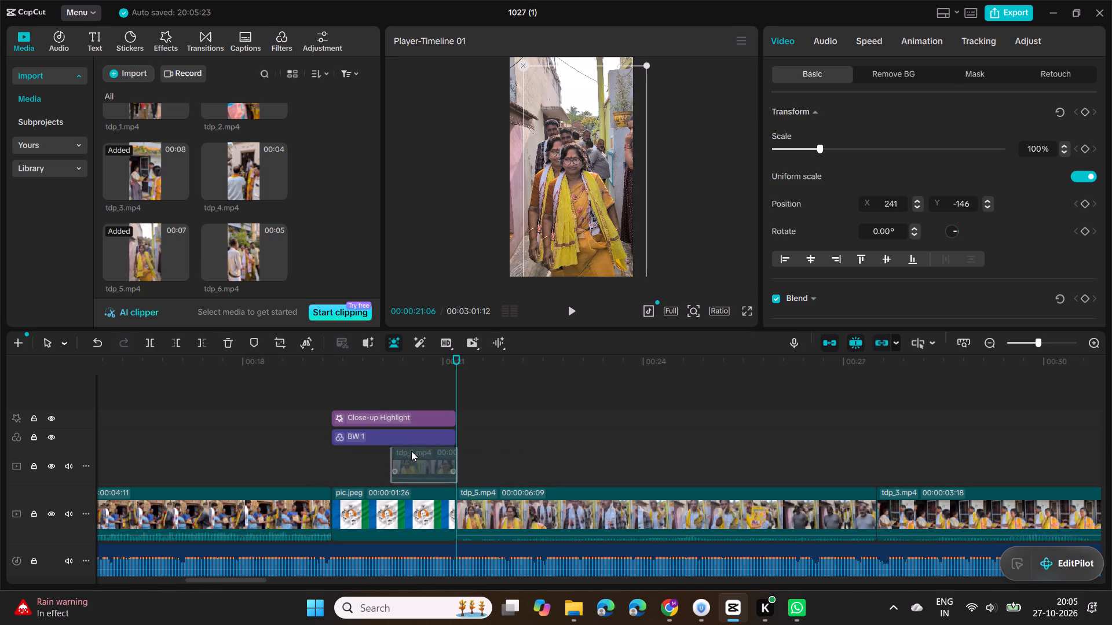
left_click_drag(411, 451, 412, 451)
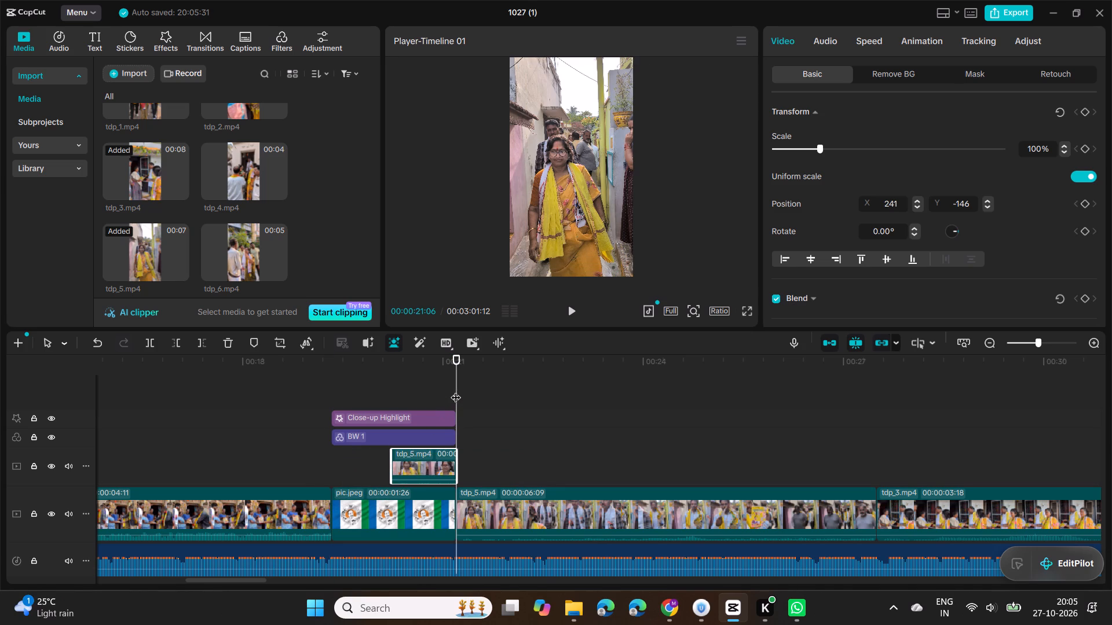
Play and scrub through the pic.jpeg clip into tdp_5 to review how the overlay cutout leads into it.
left_click_drag(458, 390, 375, 399)
key("space")
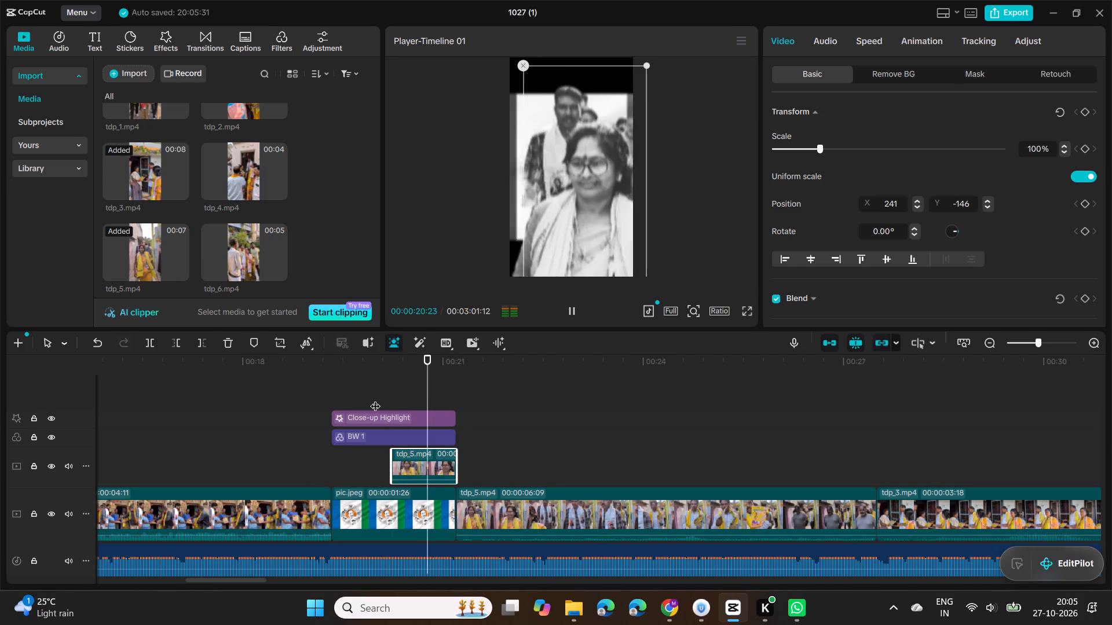
key("space")
key("space")
key("space")
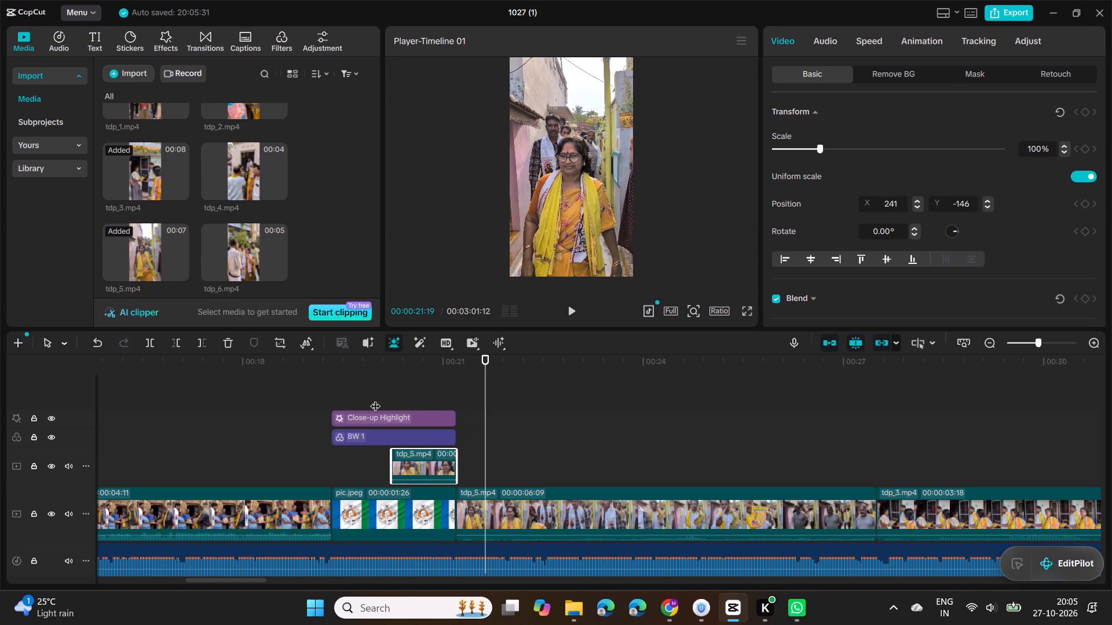
left_click_drag(485, 388, 390, 396)
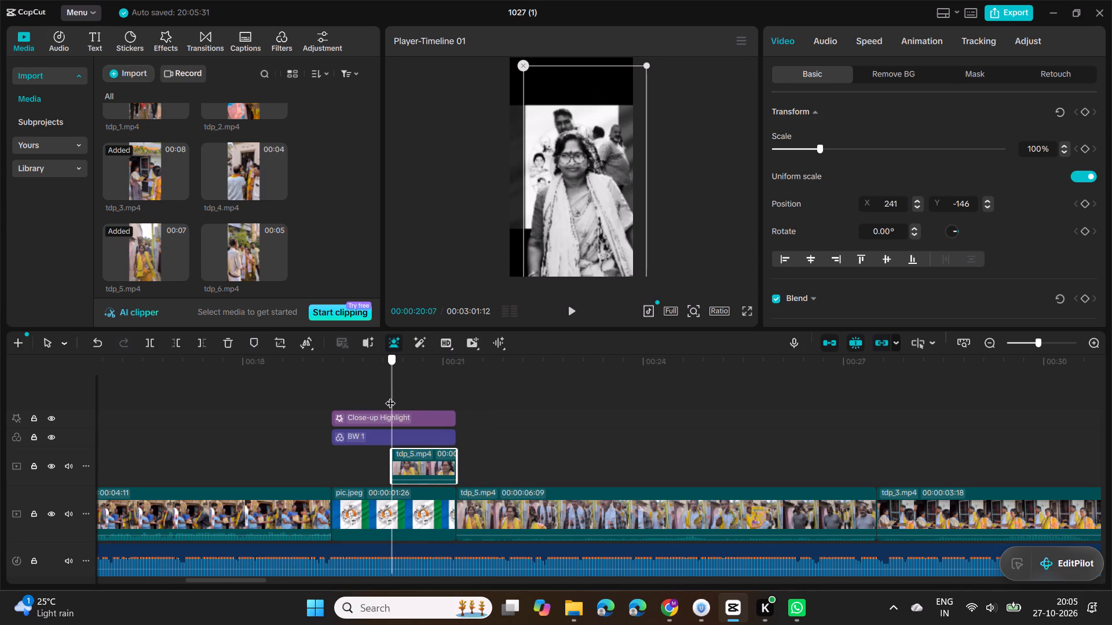
left_click_drag(390, 396, 422, 398)
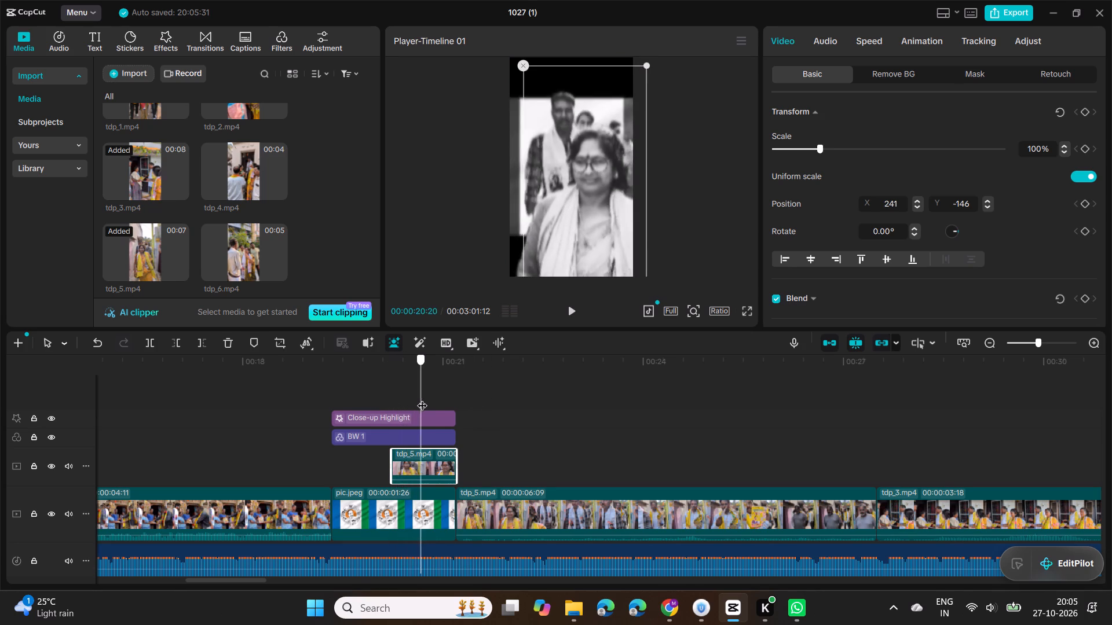
left_click_drag(422, 398, 451, 407)
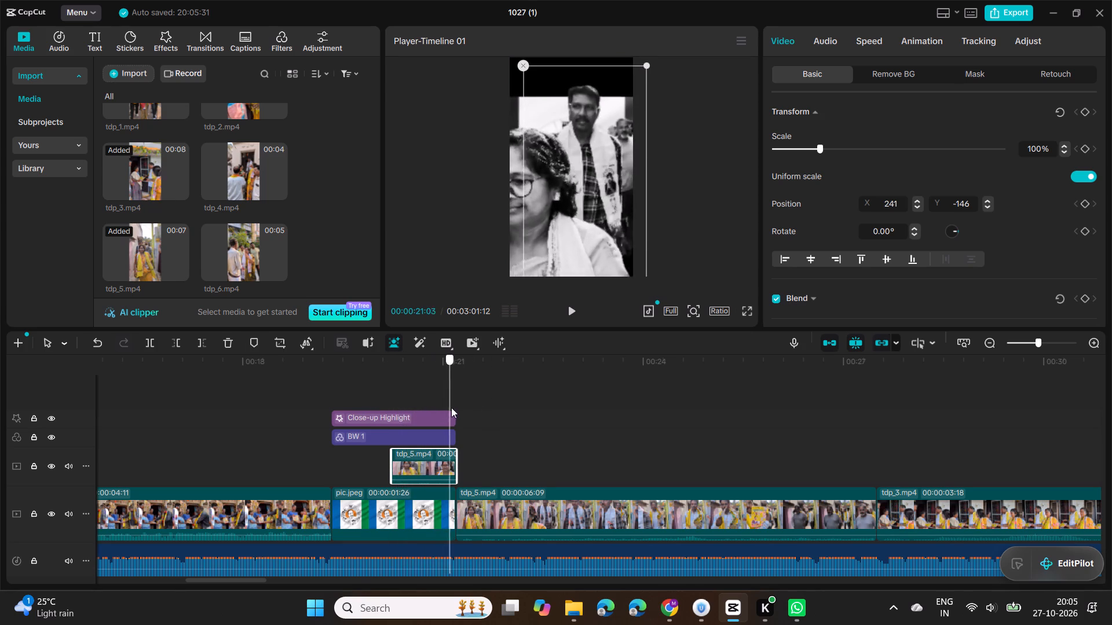
left_click_drag(451, 407, 469, 413)
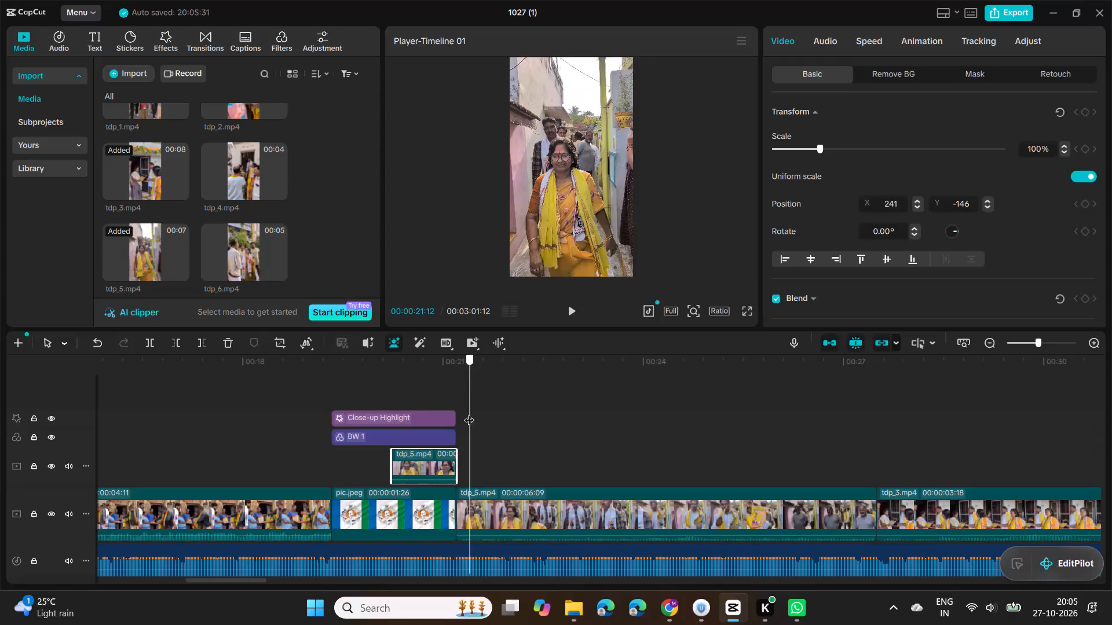
left_click_drag(469, 413, 381, 431)
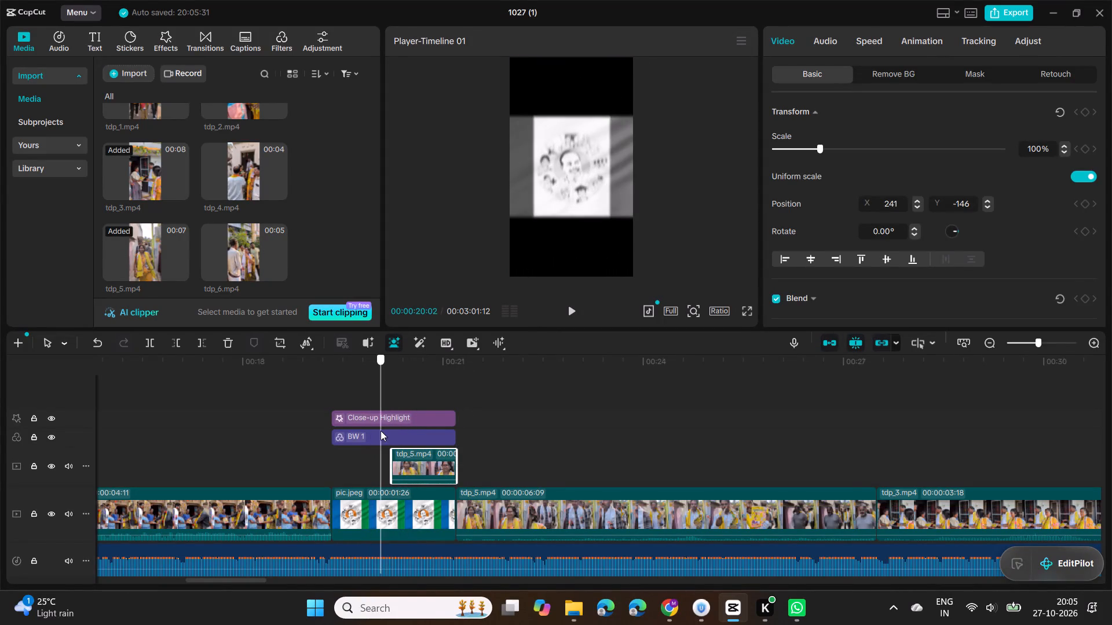
Trim the end of the overlay tdp_5 cutout so only about a quarter second from 00:00:20:07 remains.
left_click_drag(381, 431, 392, 433)
left_click_drag(457, 460, 404, 468)
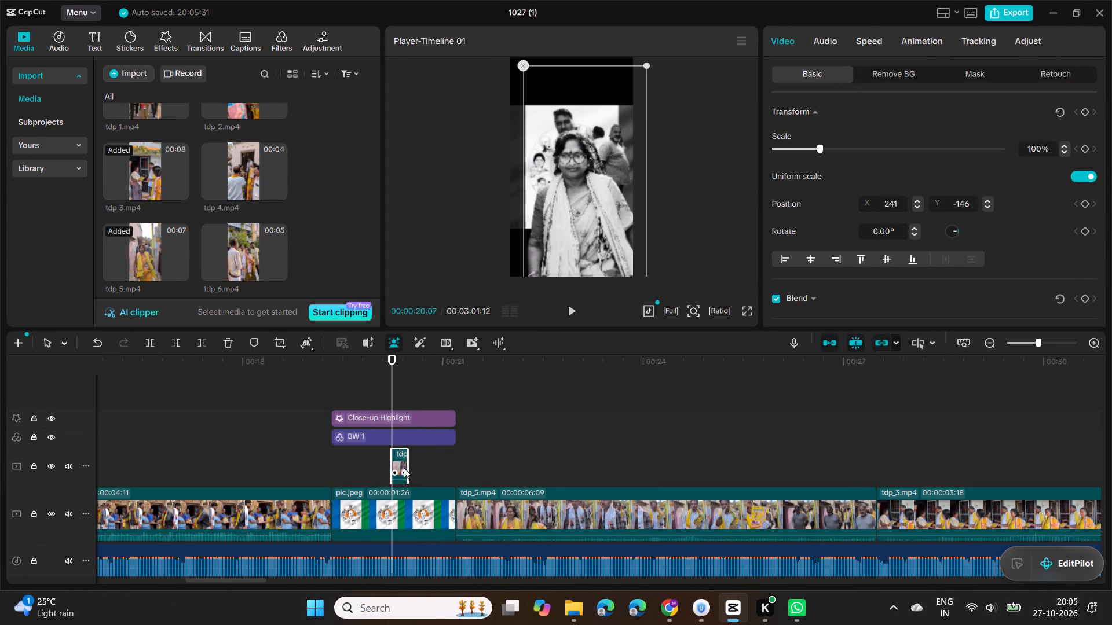
Move the short overlay tdp_5 cutout so it ends with the pic.jpeg clip, and play through the cut into tdp_5.
left_click(394, 465)
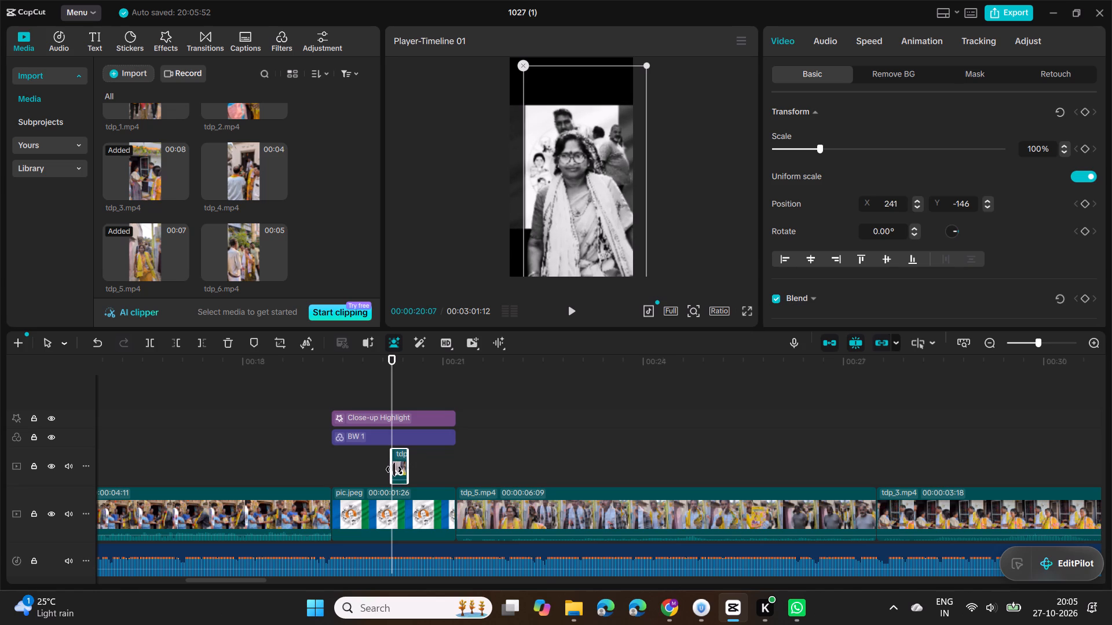
left_click_drag(400, 463, 442, 462)
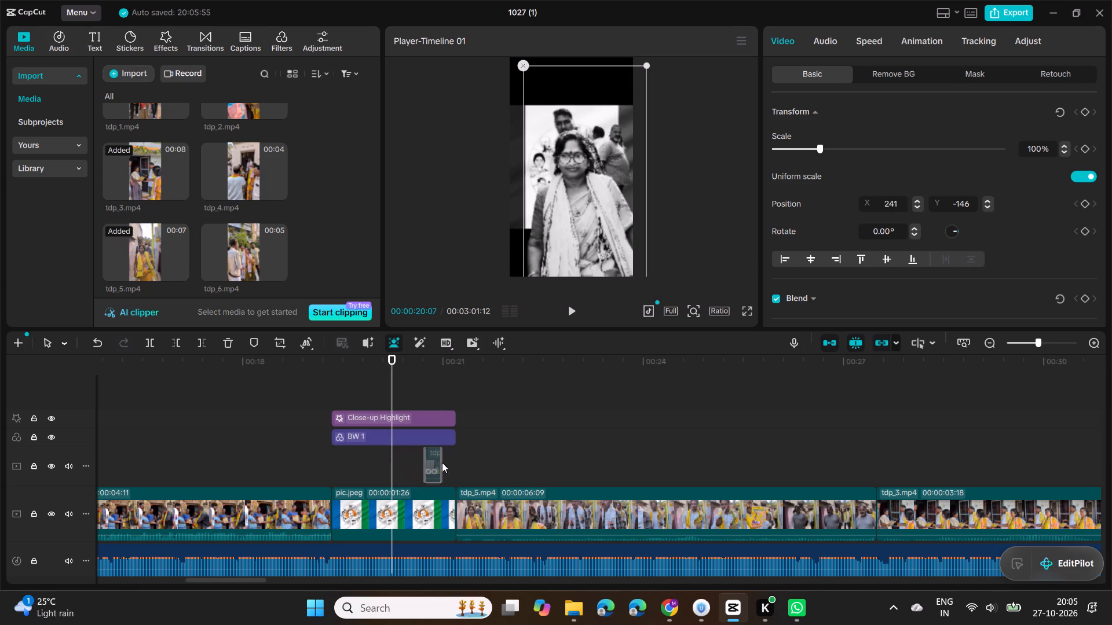
left_click_drag(442, 462, 449, 463)
key("space")
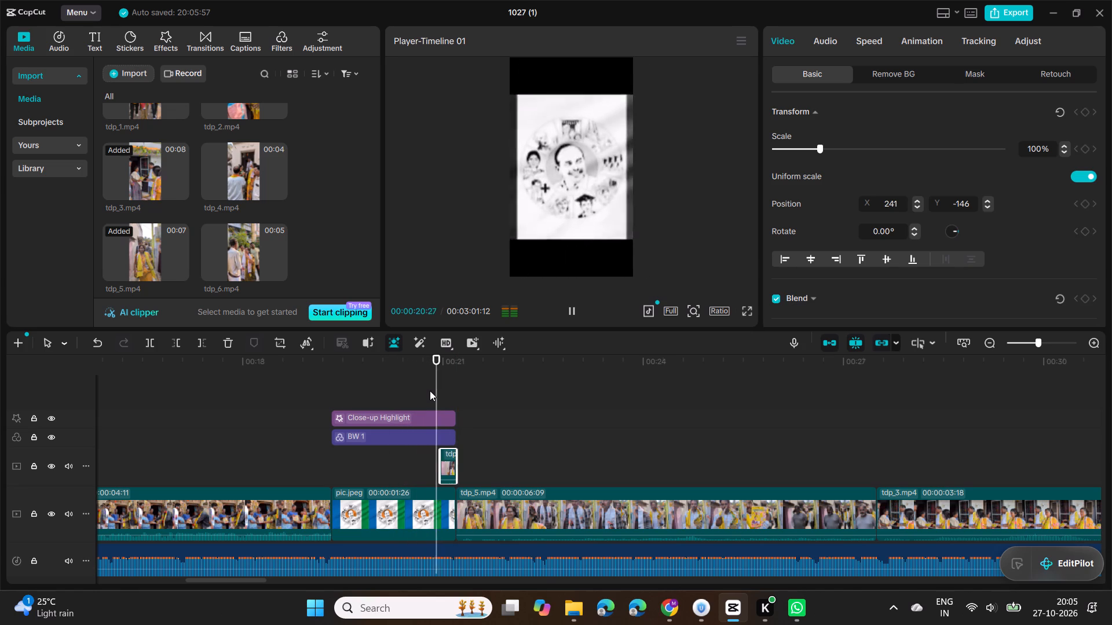
key("space")
key("space")
key("space")
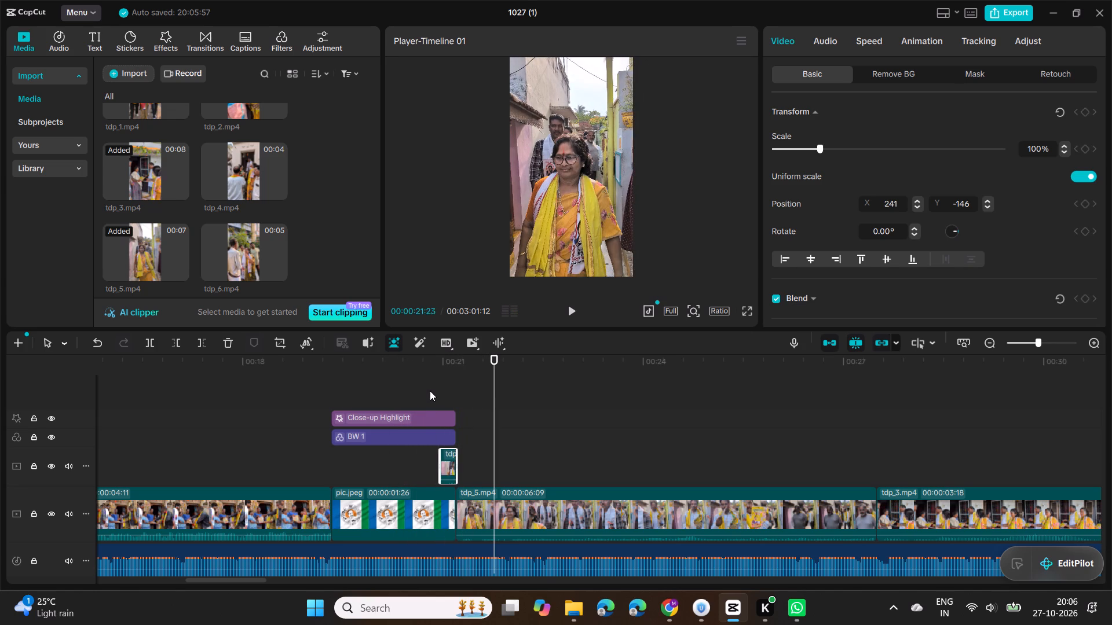
left_click_drag(498, 392, 420, 391)
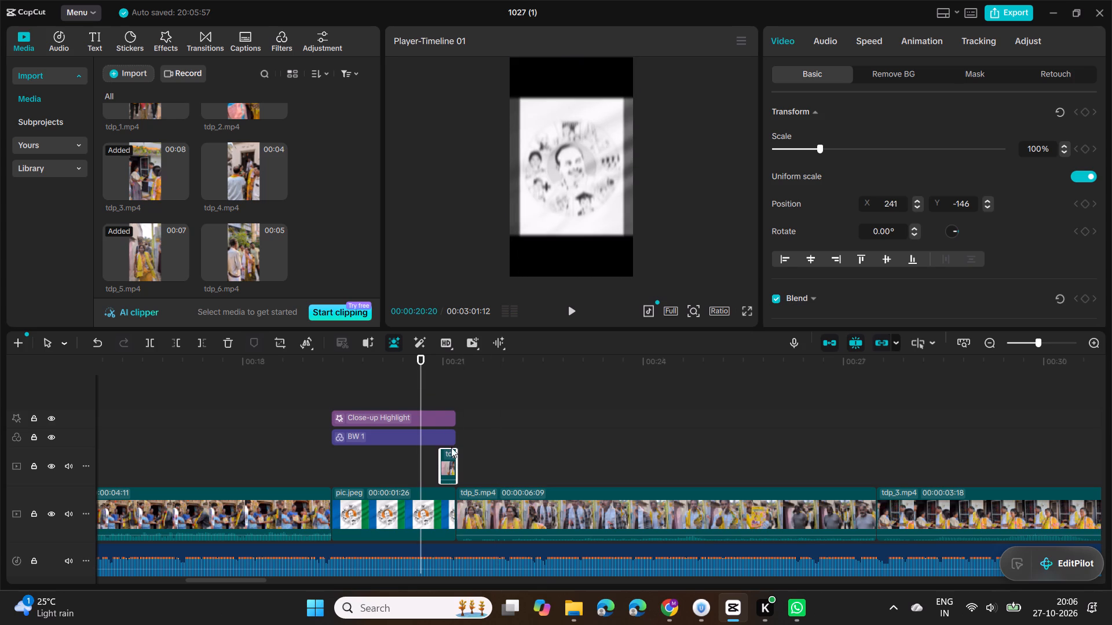
Look through the overlay tdp_5 cutout's audio and basic video settings.
left_click(451, 455)
left_click(441, 457)
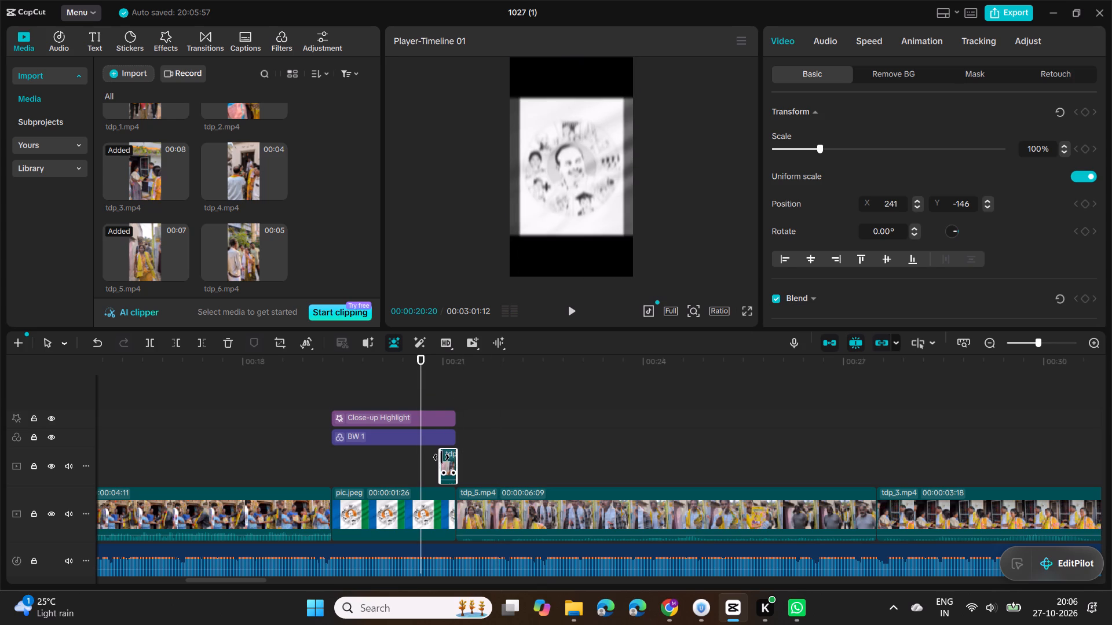
left_click(444, 469)
left_click(447, 469)
left_click(829, 46)
left_click(805, 38)
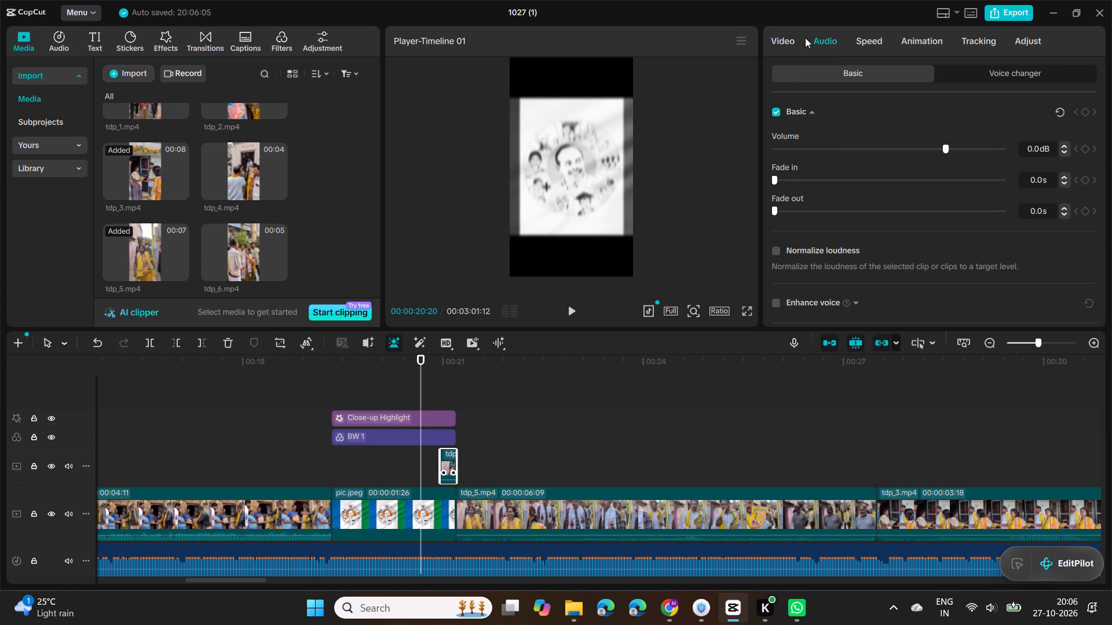
left_click(797, 38)
scroll(939, 190, "down", 2)
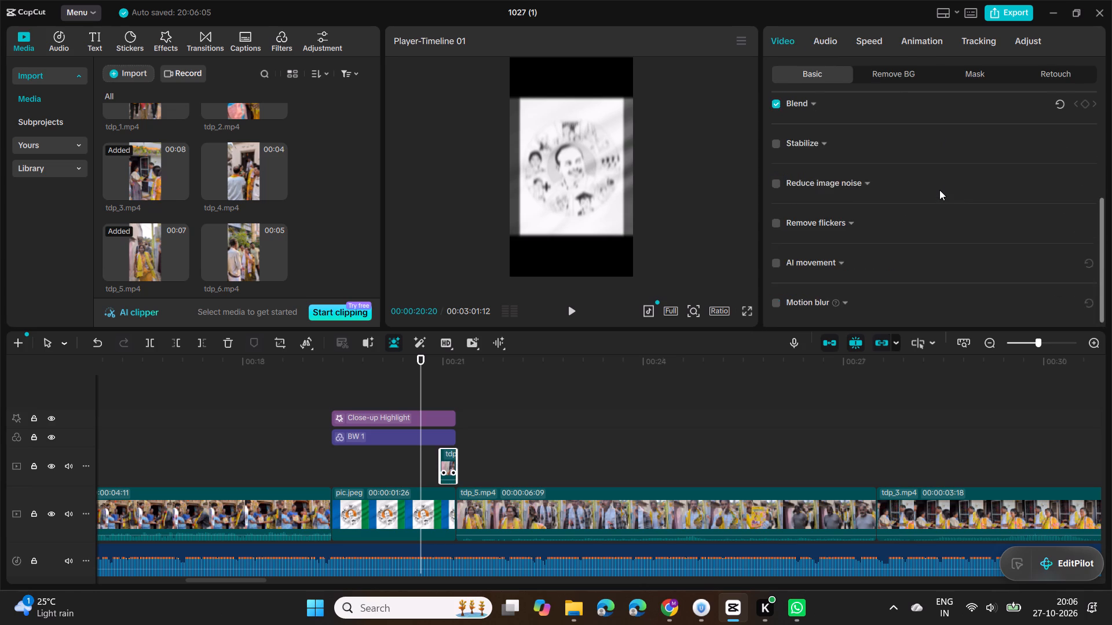
scroll(939, 190, "up", 6)
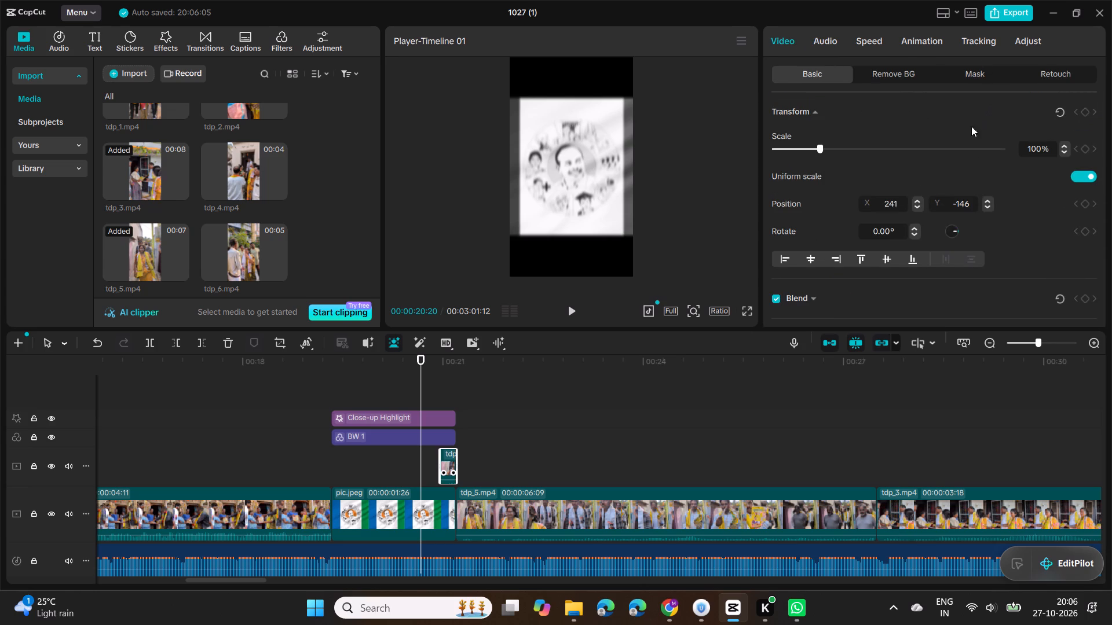
Scrub across the cut from pic.jpeg into tdp_5 to compare the overlay cutout with the clip's first frames.
left_click(557, 518)
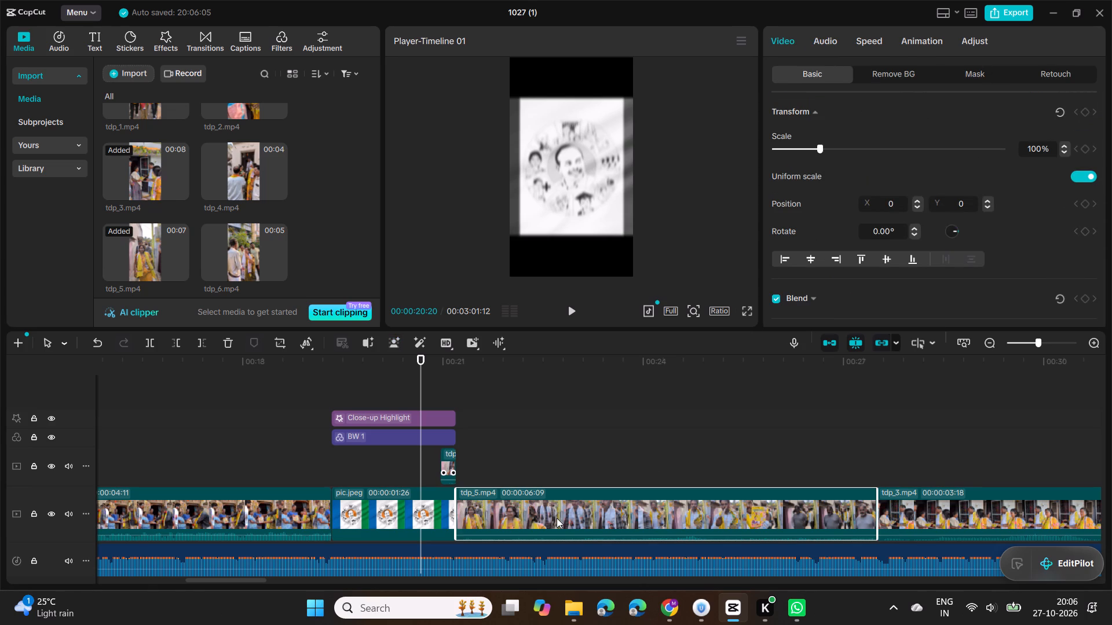
left_click_drag(421, 396, 509, 416)
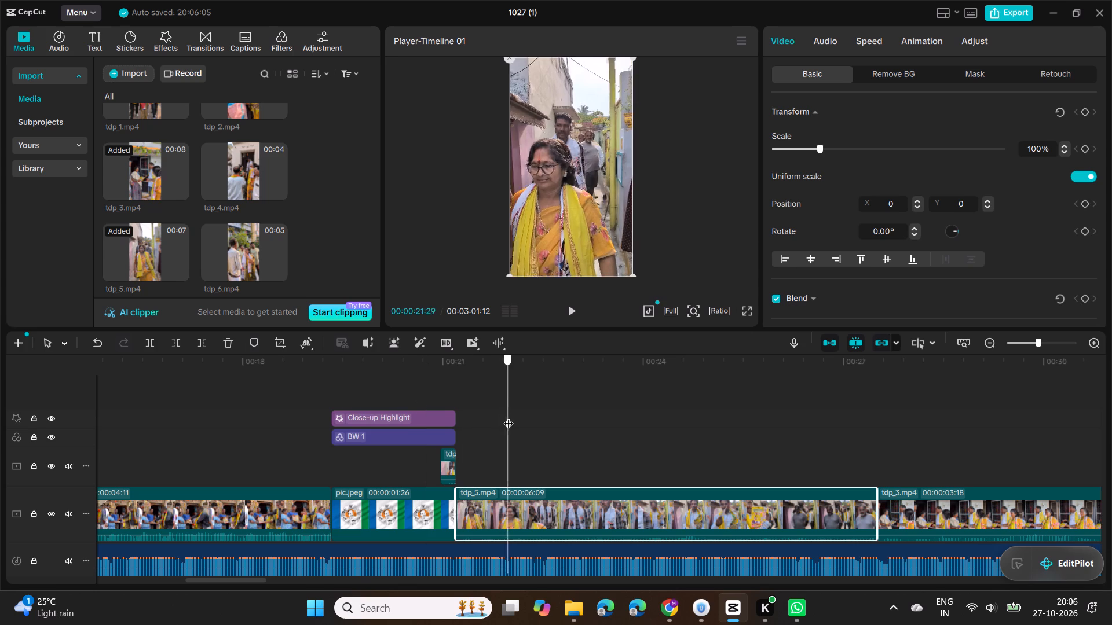
left_click_drag(509, 416, 467, 423)
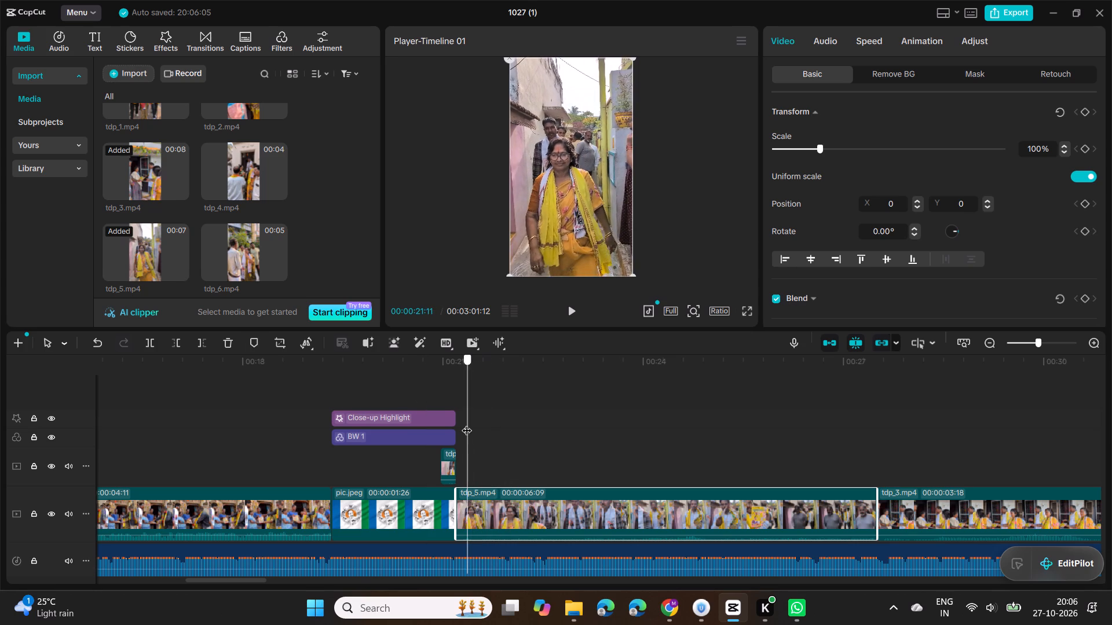
left_click_drag(467, 423, 455, 422)
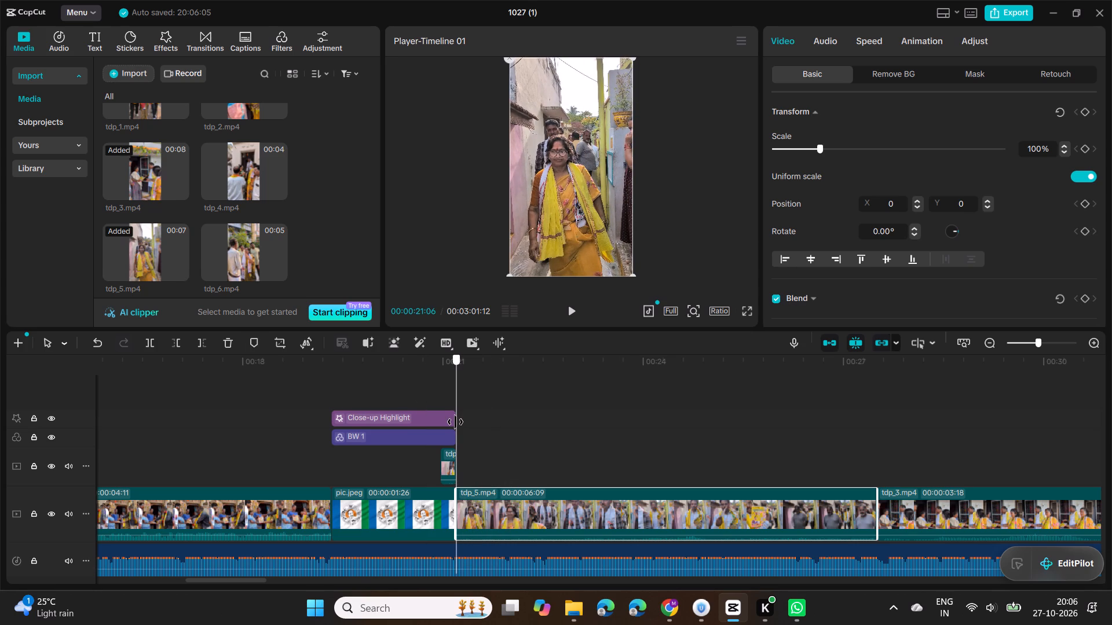
left_click_drag(455, 422, 427, 418)
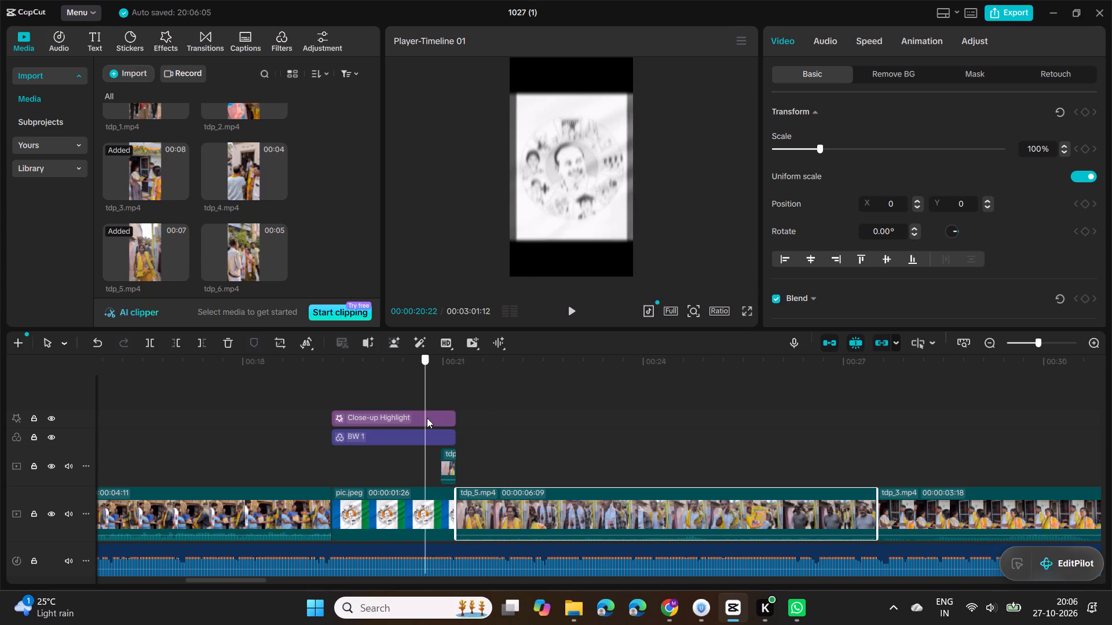
left_click_drag(427, 418, 445, 422)
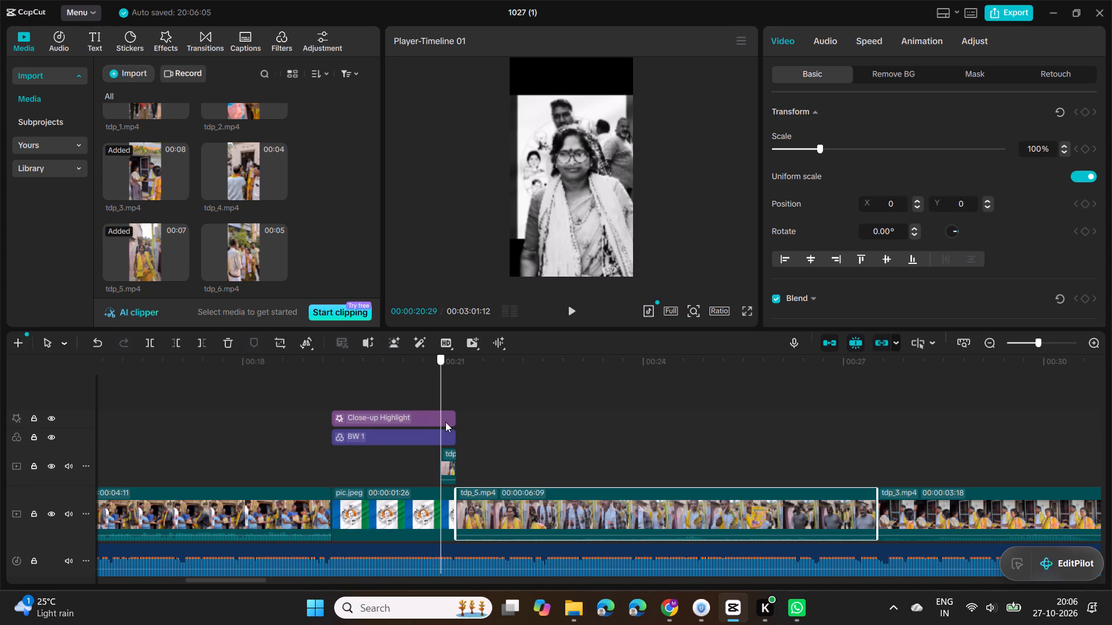
Move the overlay tdp_5 cutout above the Close-up Highlight and BW 1 tracks, starting near 00:00:20:24, and play the result.
left_click_drag(445, 422, 430, 423)
left_click_drag(450, 461, 442, 387)
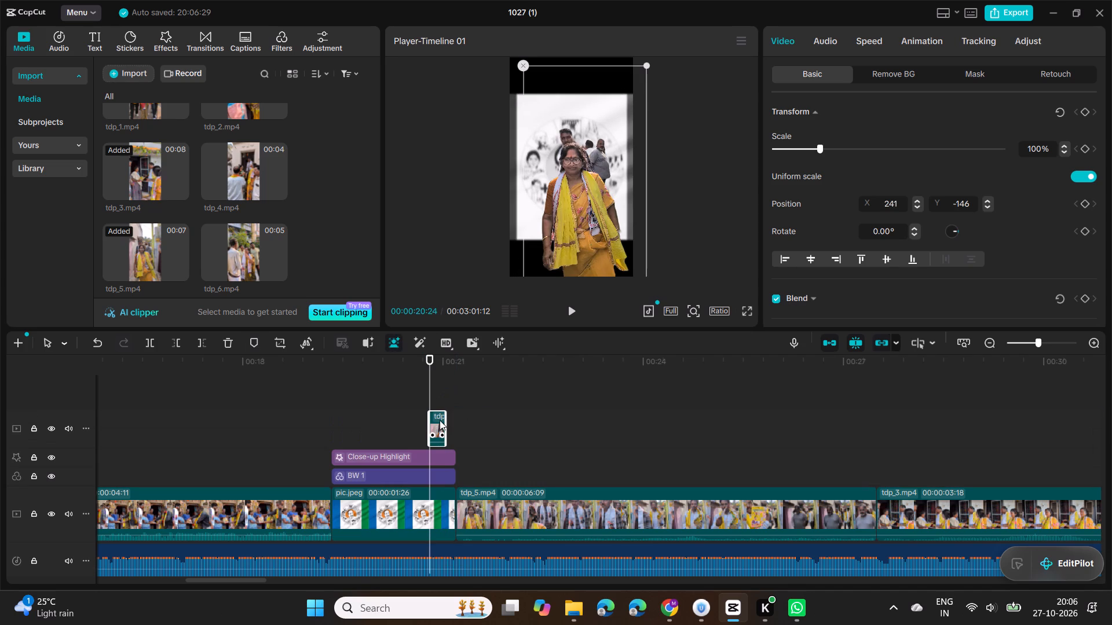
key("space")
key("space")
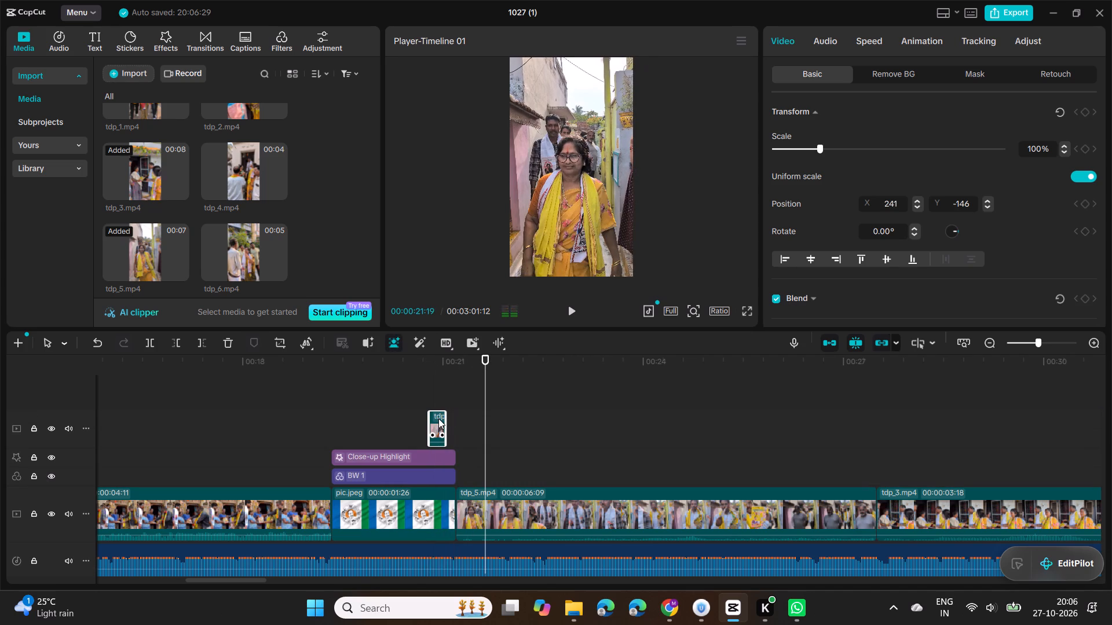
key("space")
key("space")
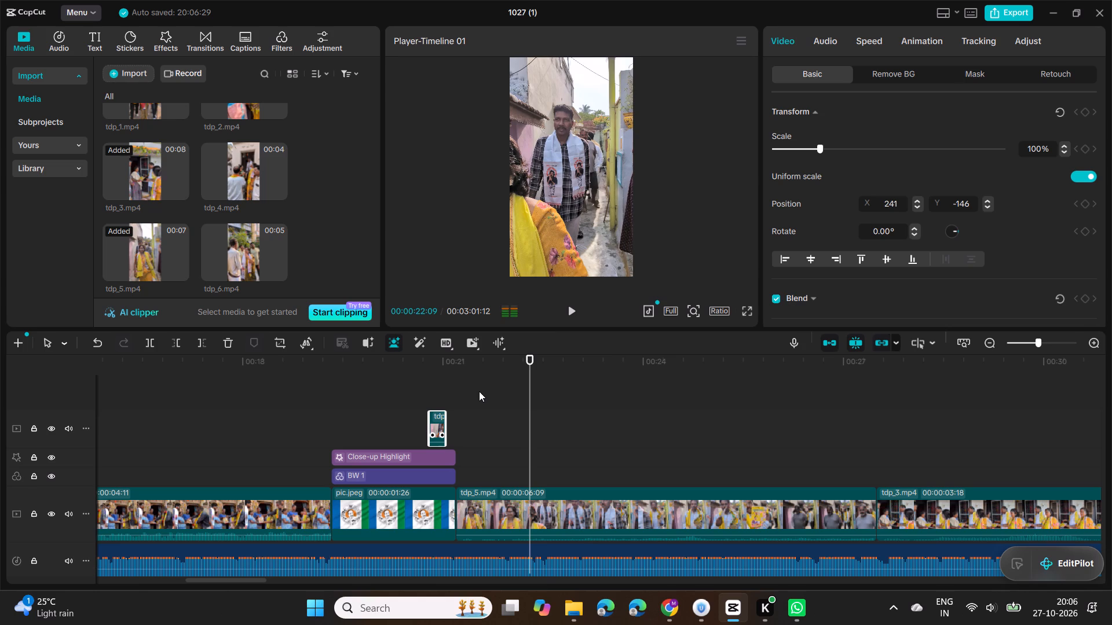
left_click_drag(530, 398, 380, 397)
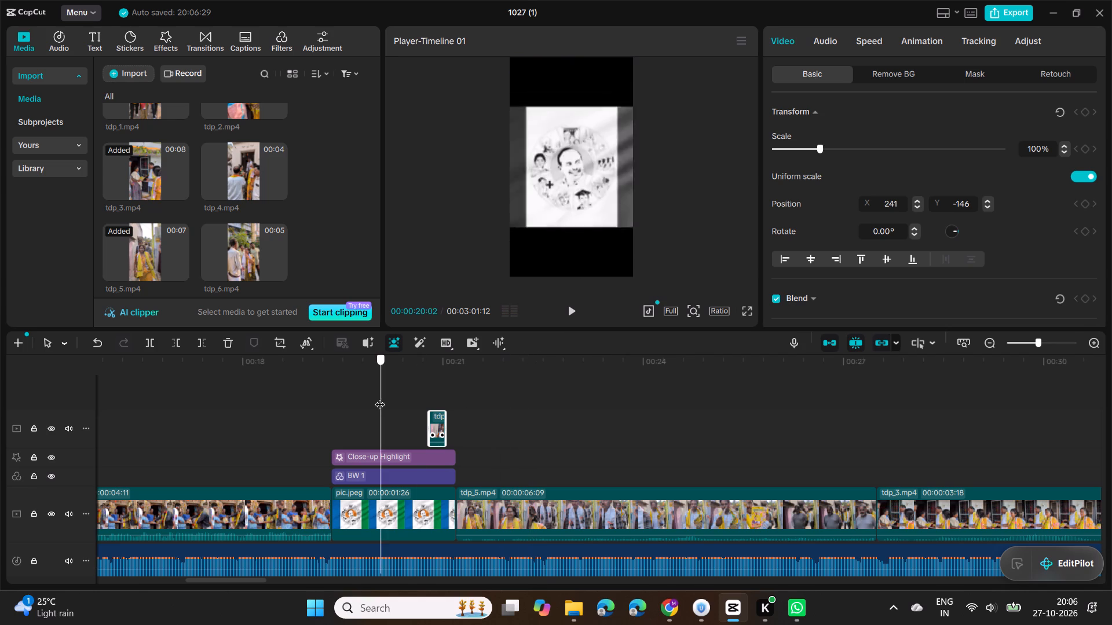
left_click_drag(380, 397, 411, 397)
Shift the overlay tdp_5 cutout back to end with the pic.jpeg clip, keeping it above the effect tracks, and play the transition.
left_click_drag(437, 421, 443, 422)
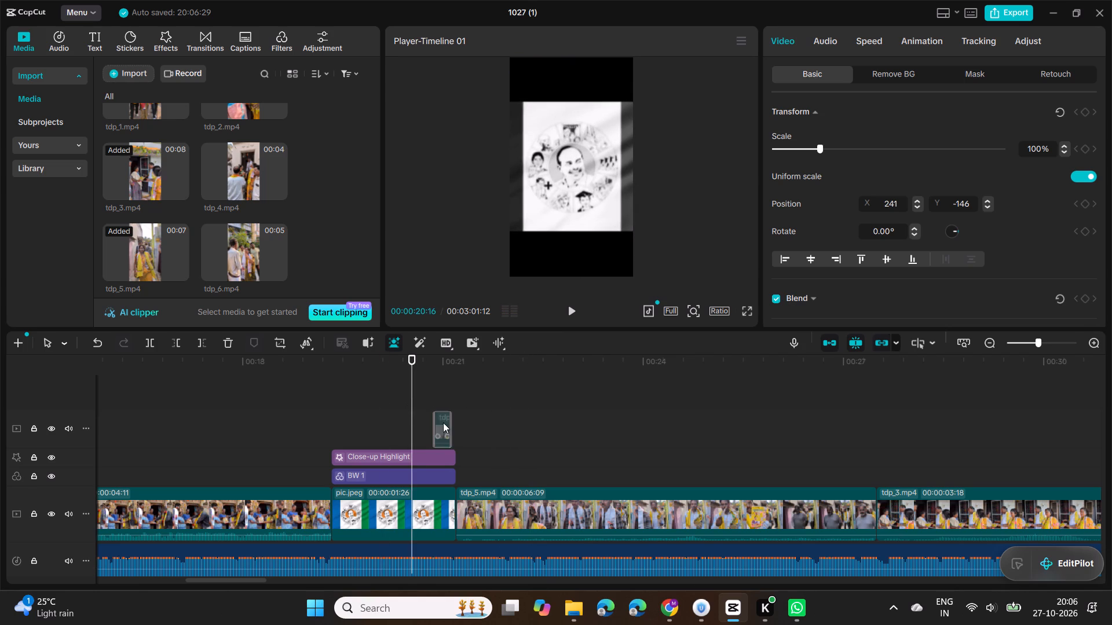
left_click_drag(443, 422, 444, 423)
key("space")
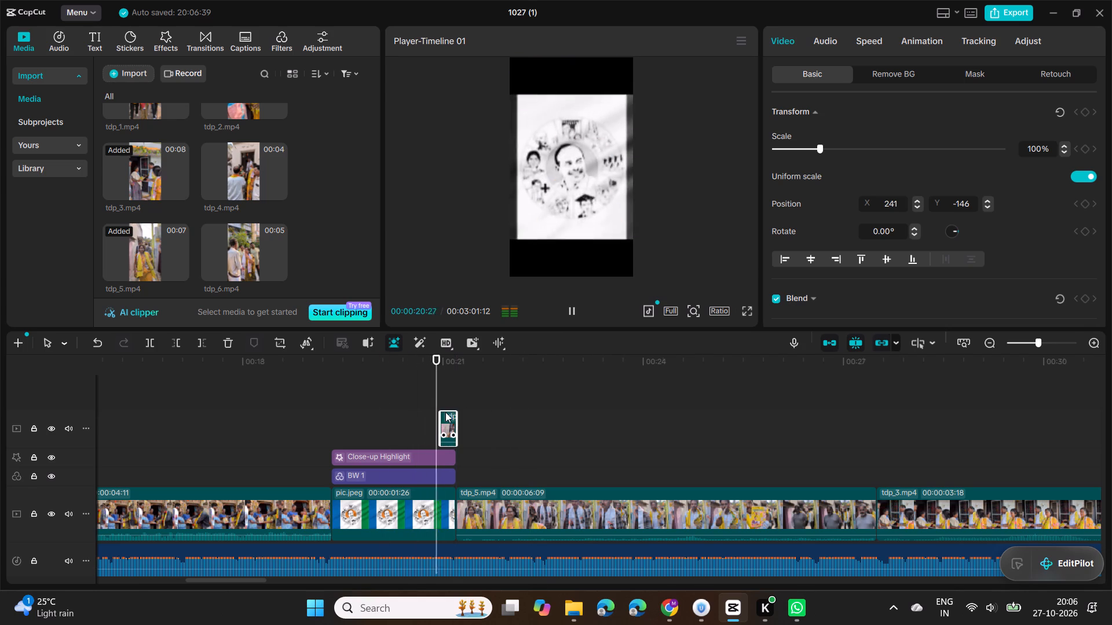
key("space")
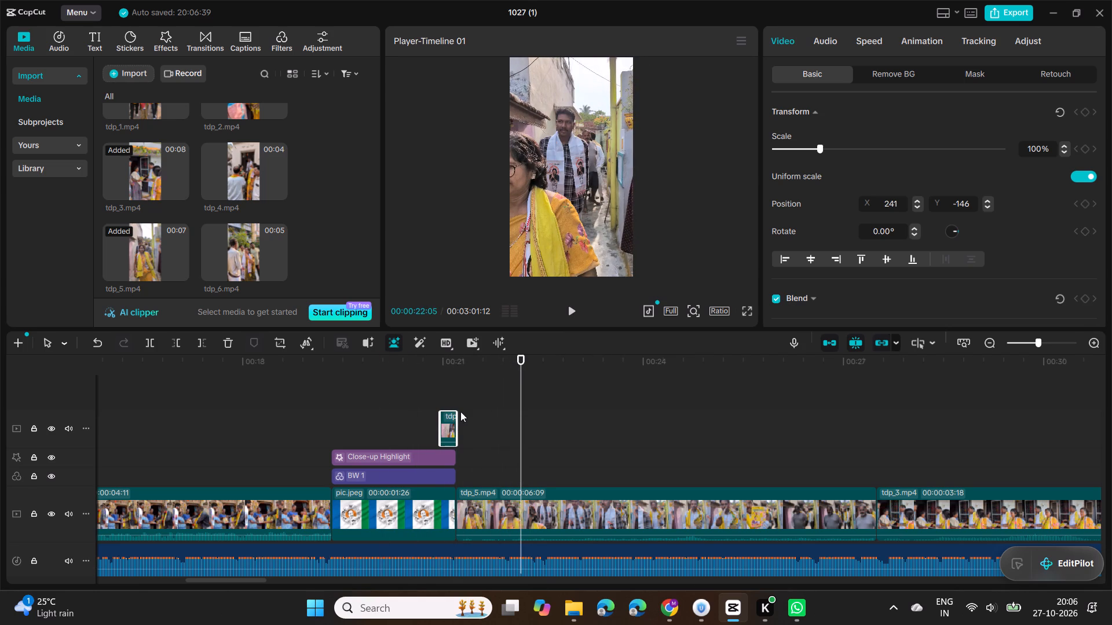
left_click_drag(521, 400, 428, 409)
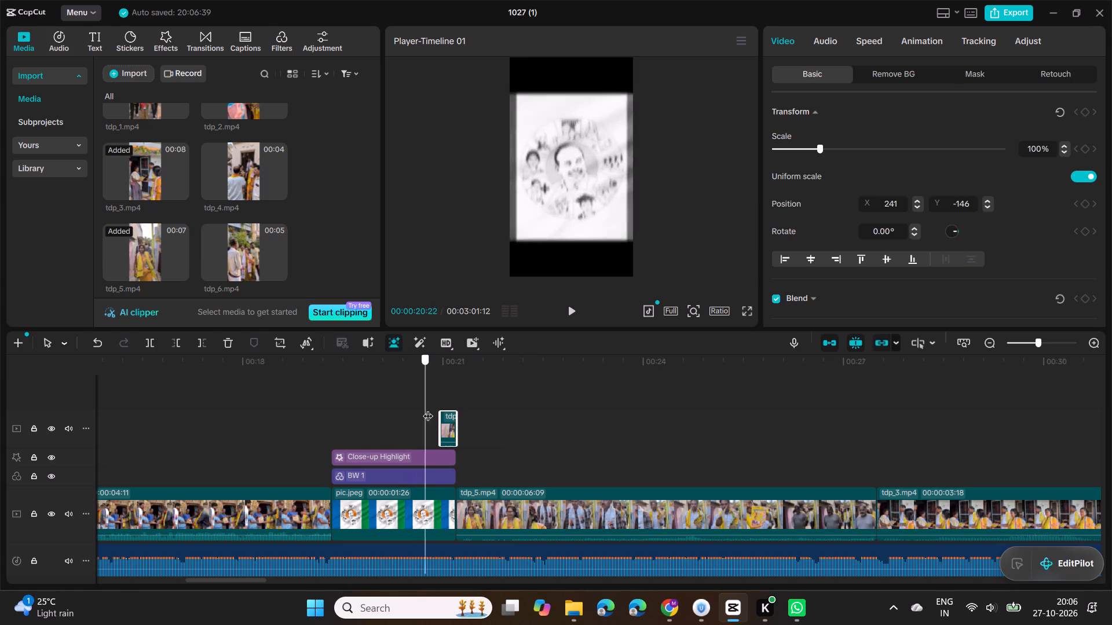
At 00:00:20:29, lower the overlay cutout in the frame to about X 184, Y -2299 and add a Blend keyframe.
left_click_drag(428, 409, 444, 410)
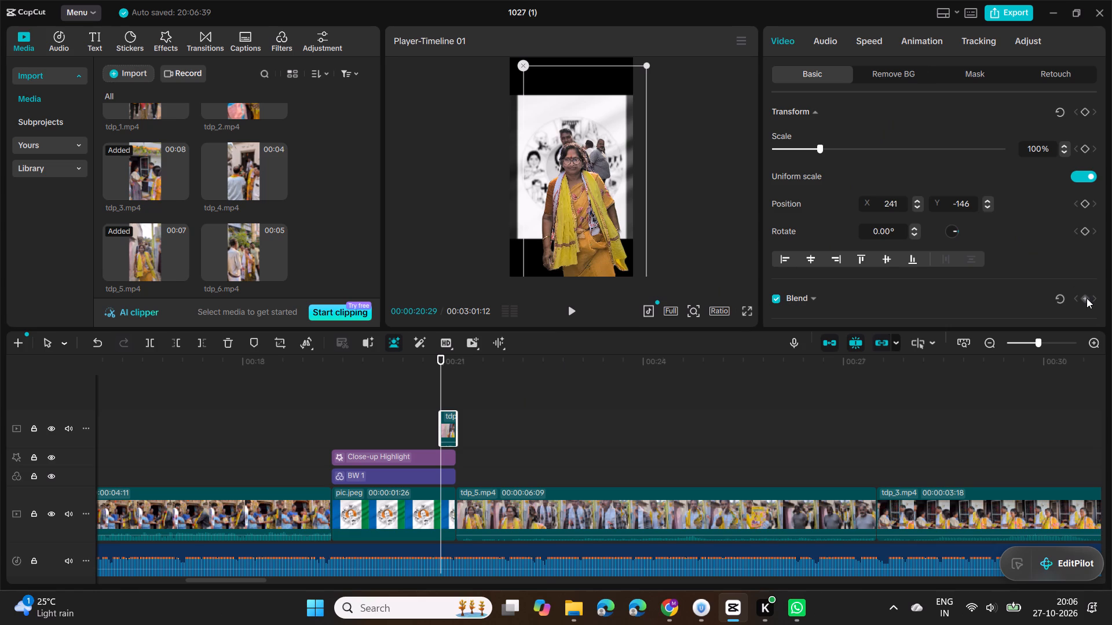
left_click_drag(592, 96, 595, 155)
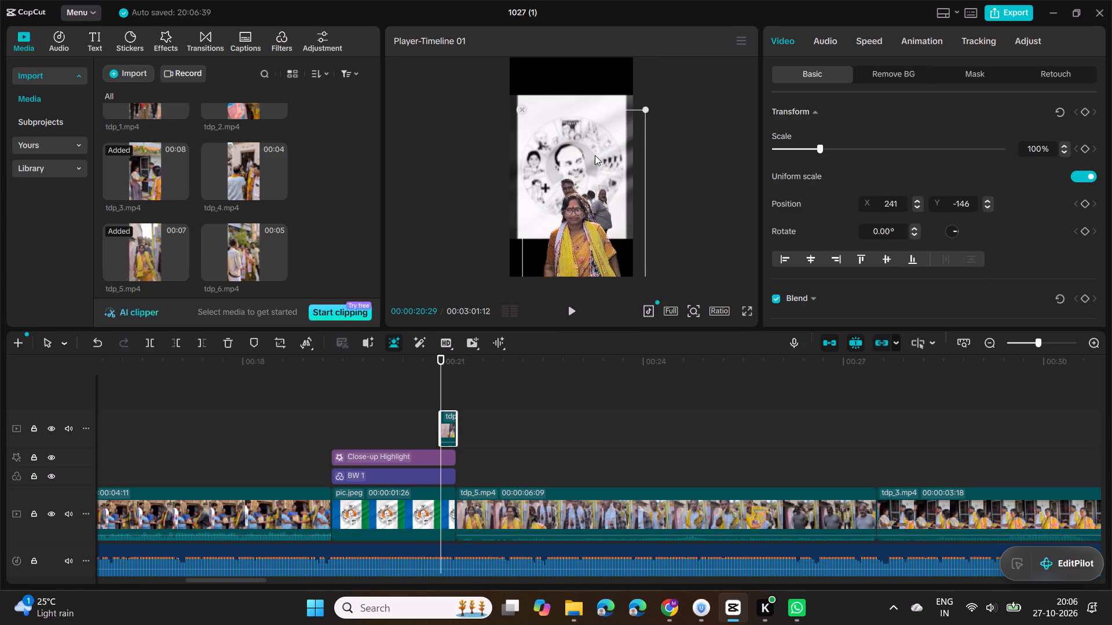
left_click_drag(595, 155, 589, 229)
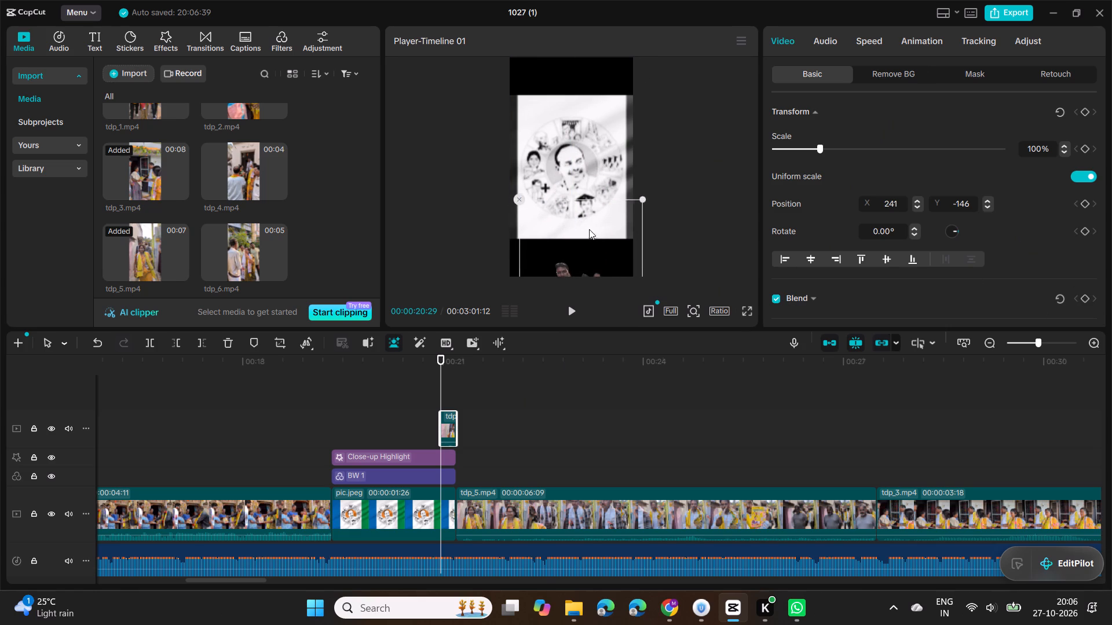
left_click_drag(589, 229, 589, 219)
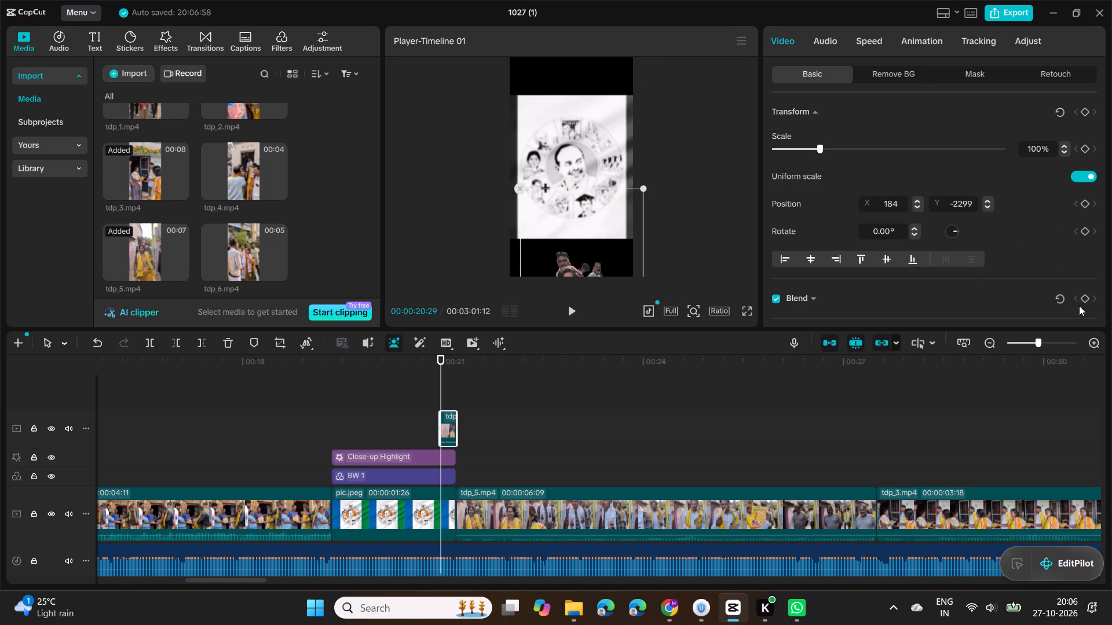
left_click(1088, 297)
At 00:00:21:04, raise the overlay cutout to position X 0, Y 0 and add a second Blend keyframe.
left_click_drag(441, 378, 450, 379)
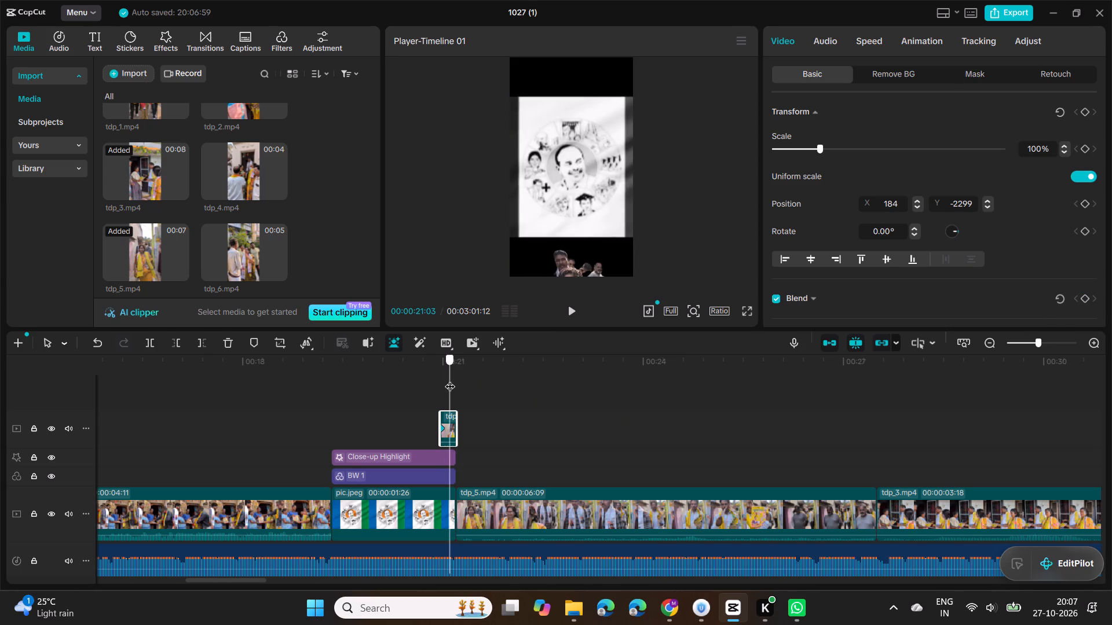
left_click_drag(450, 379, 455, 379)
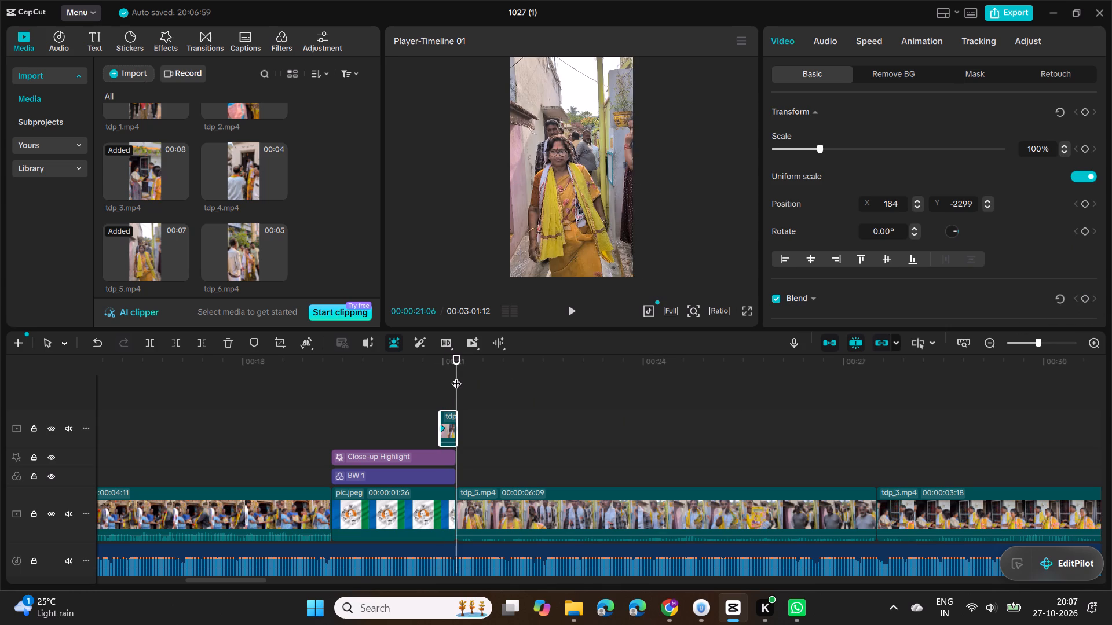
left_click(456, 376)
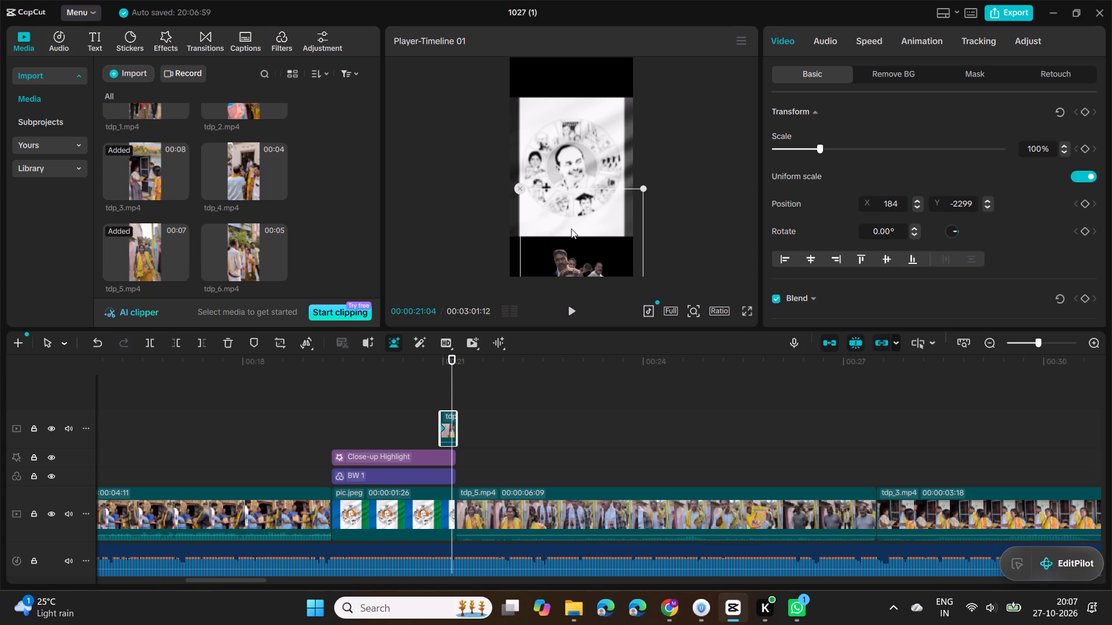
left_click_drag(571, 229, 558, 97)
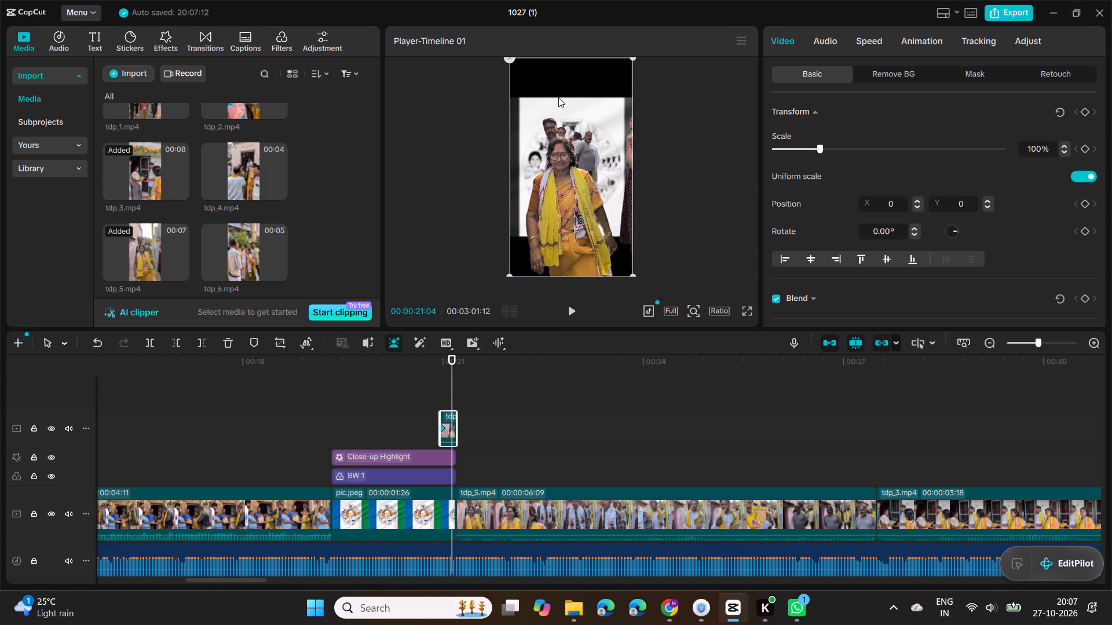
left_click(1091, 295)
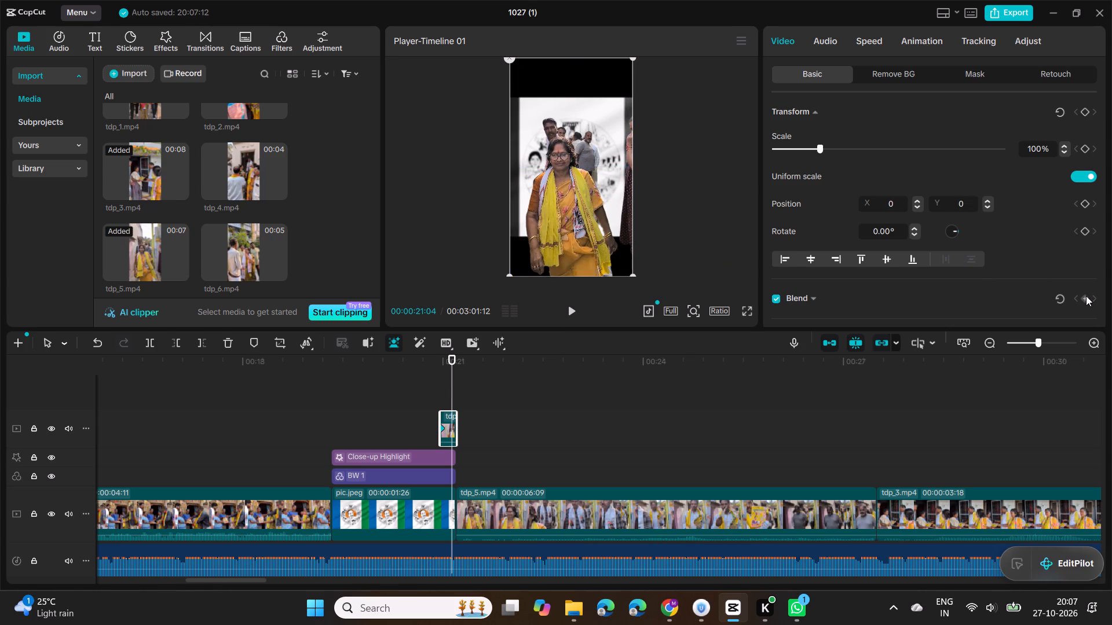
left_click(1086, 296)
Play back the section from the pic.jpeg clip into tdp_5.mp4 to check the overlay cutout's transition.
left_click_drag(452, 390, 318, 395)
key("space")
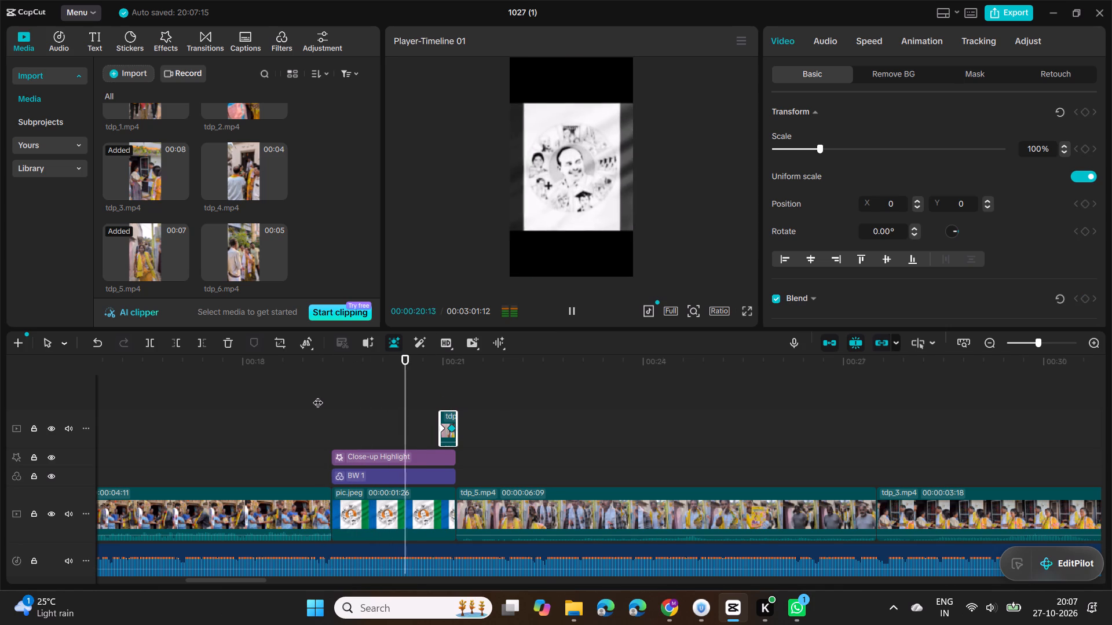
key("space")
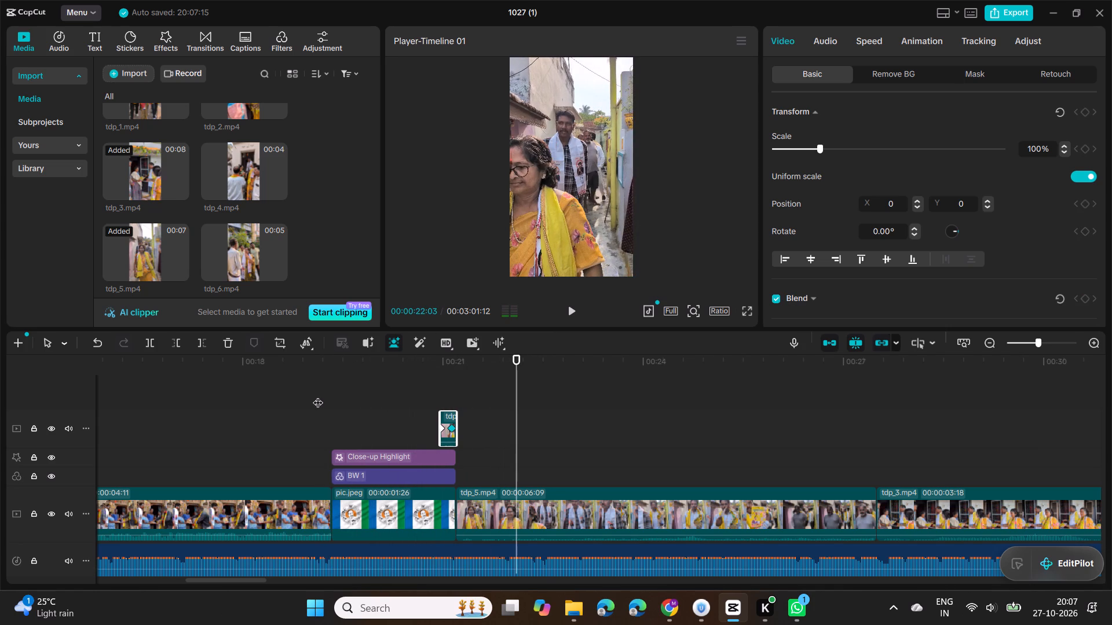
Add the Vertical Shake video effect at 00:00:21:06, where the main tdp_5.mp4 clip starts.
left_click_drag(515, 400, 456, 404)
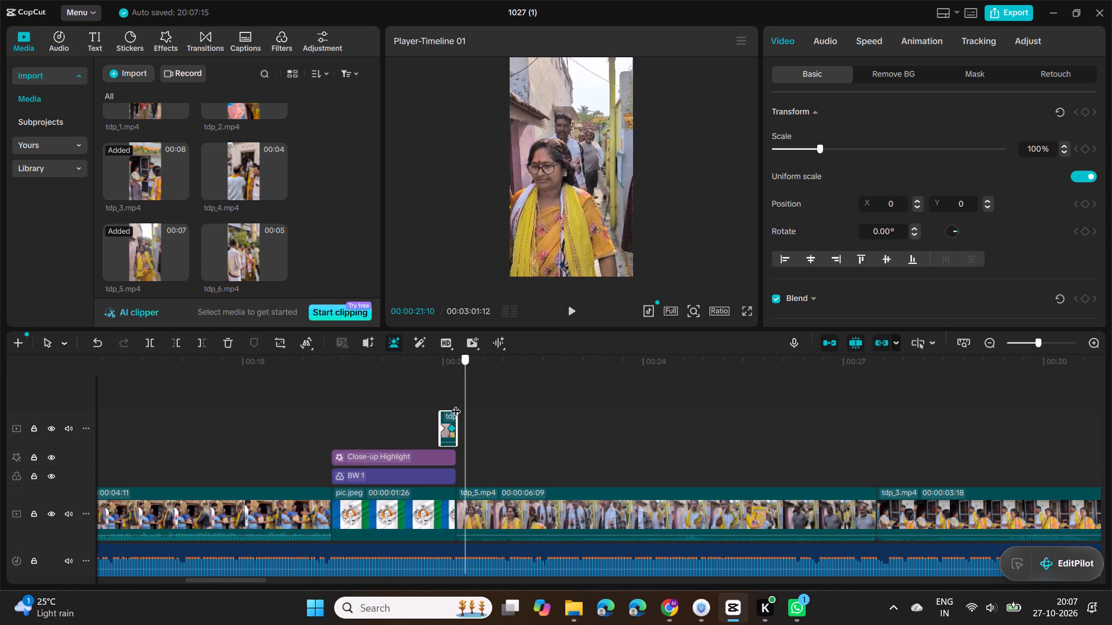
left_click_drag(456, 404, 454, 404)
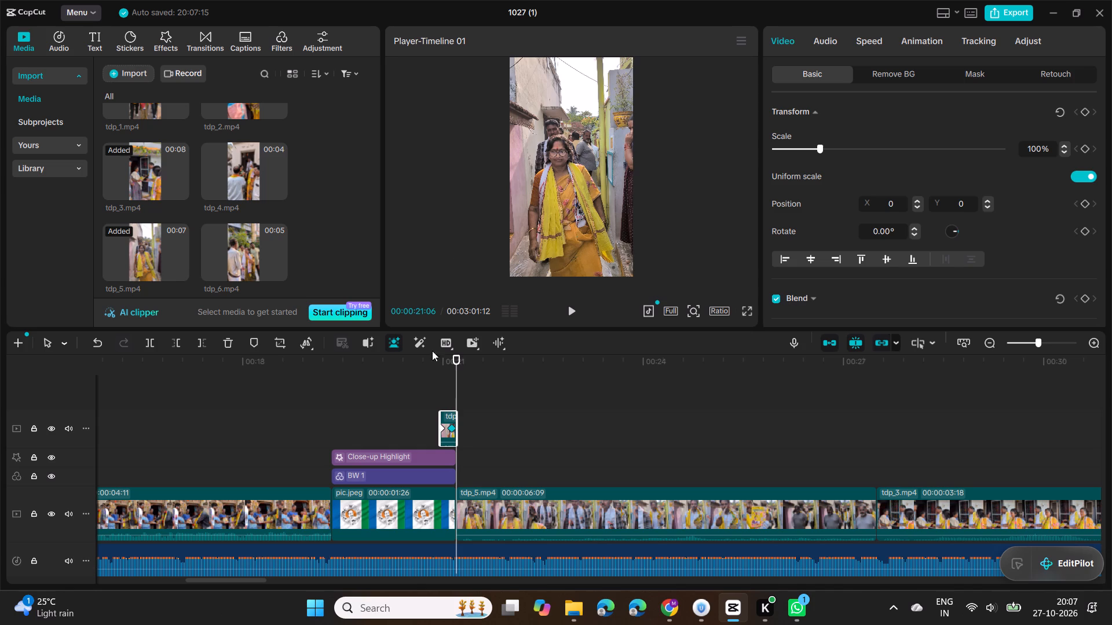
left_click(170, 34)
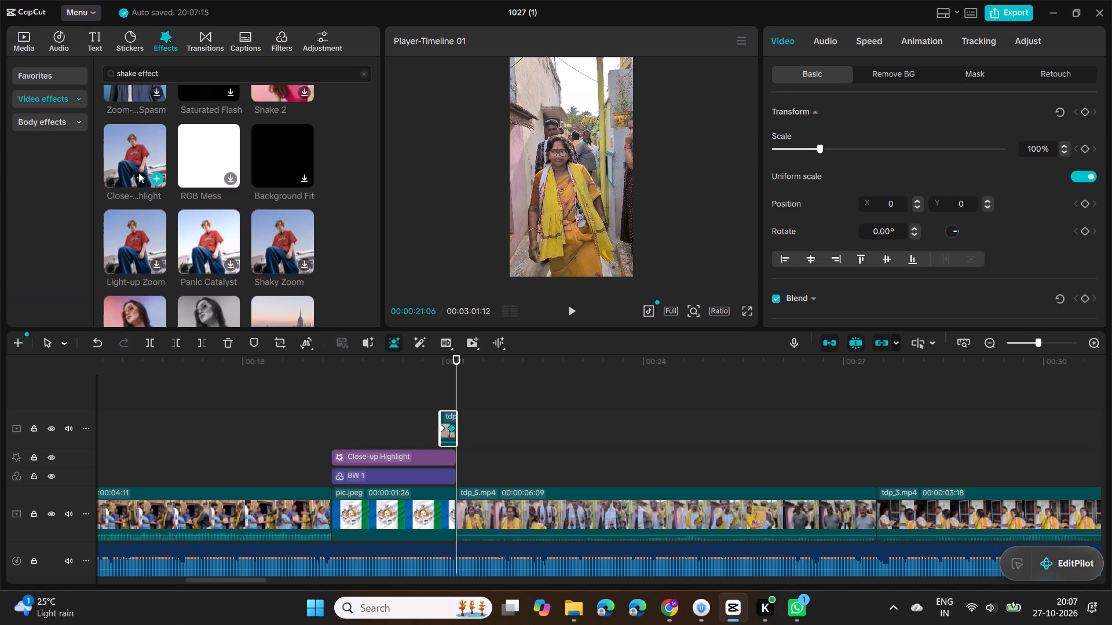
scroll(136, 163, "up", 3)
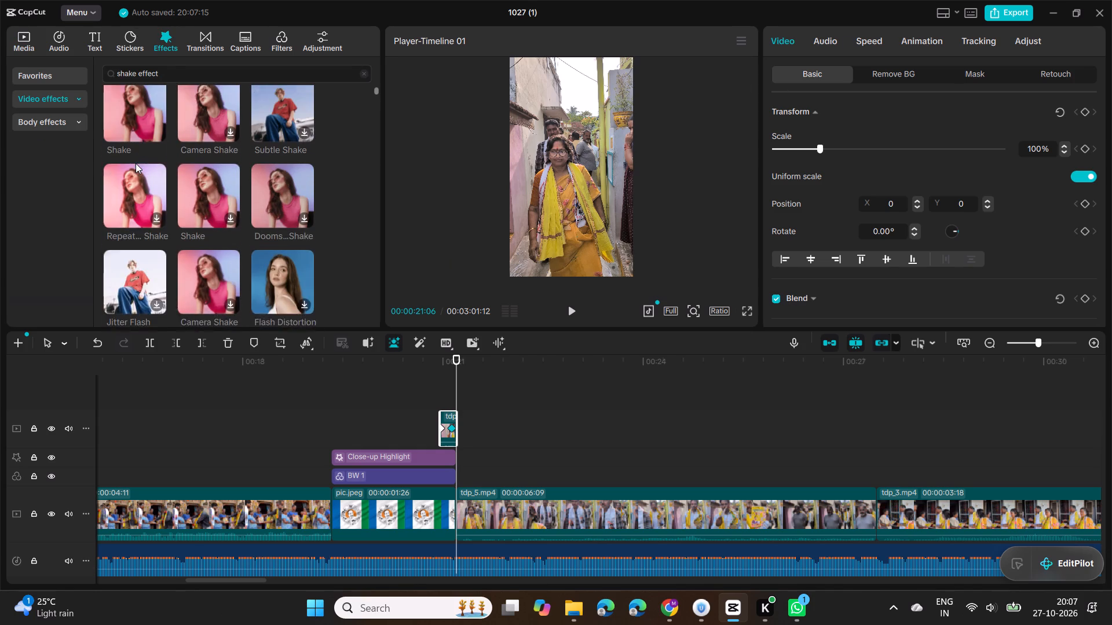
scroll(136, 163, "up", 1)
scroll(136, 163, "down", 2)
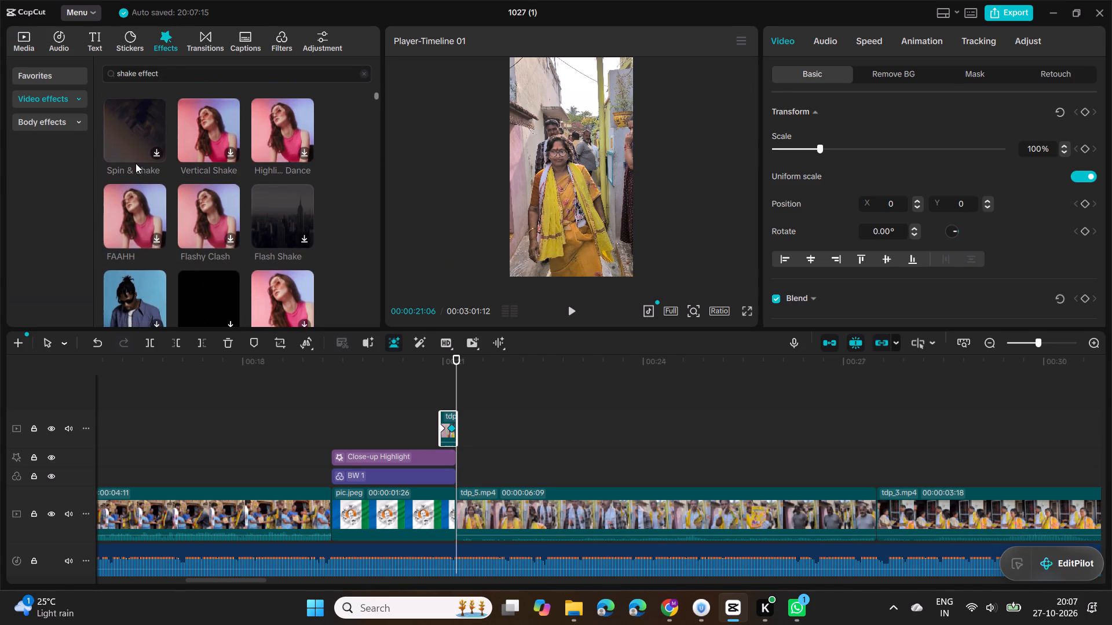
scroll(133, 210, "down", 1)
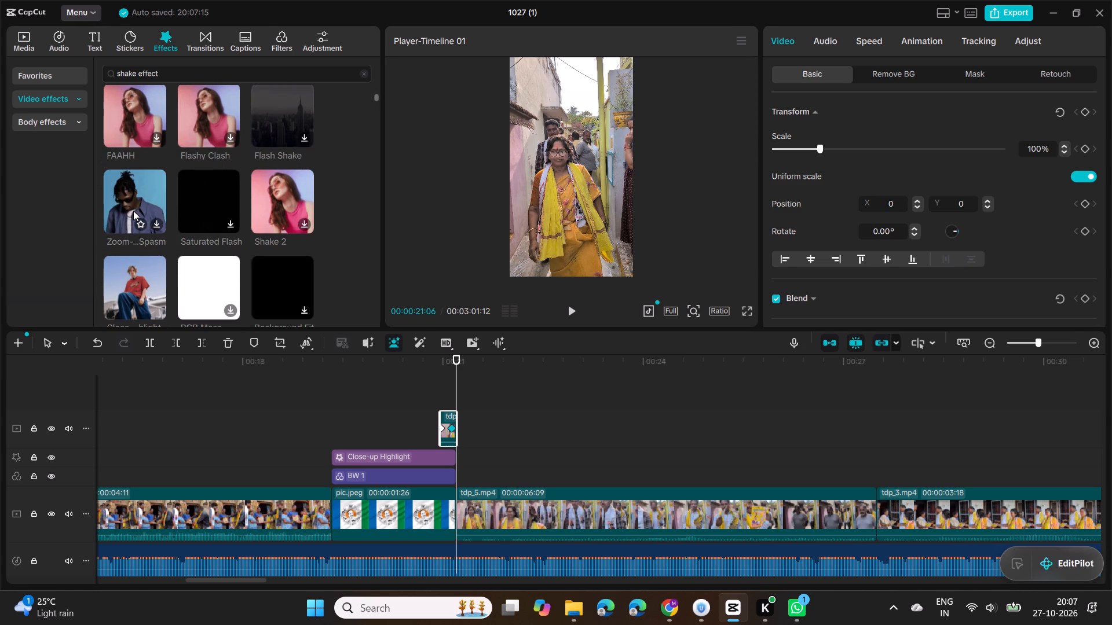
scroll(135, 208, "down", 1)
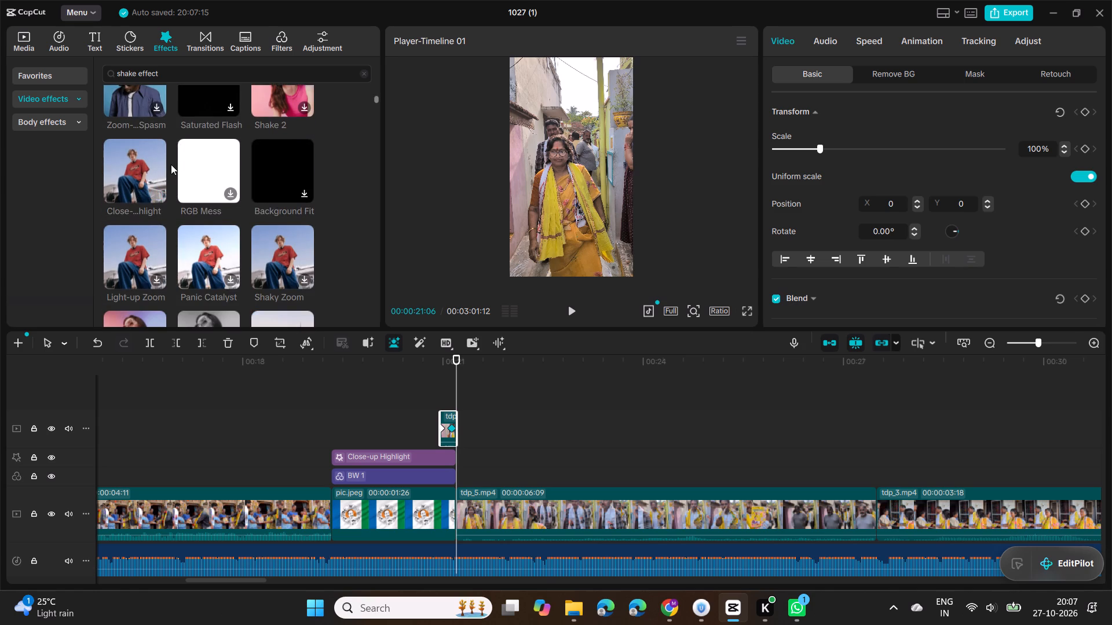
scroll(173, 164, "up", 2)
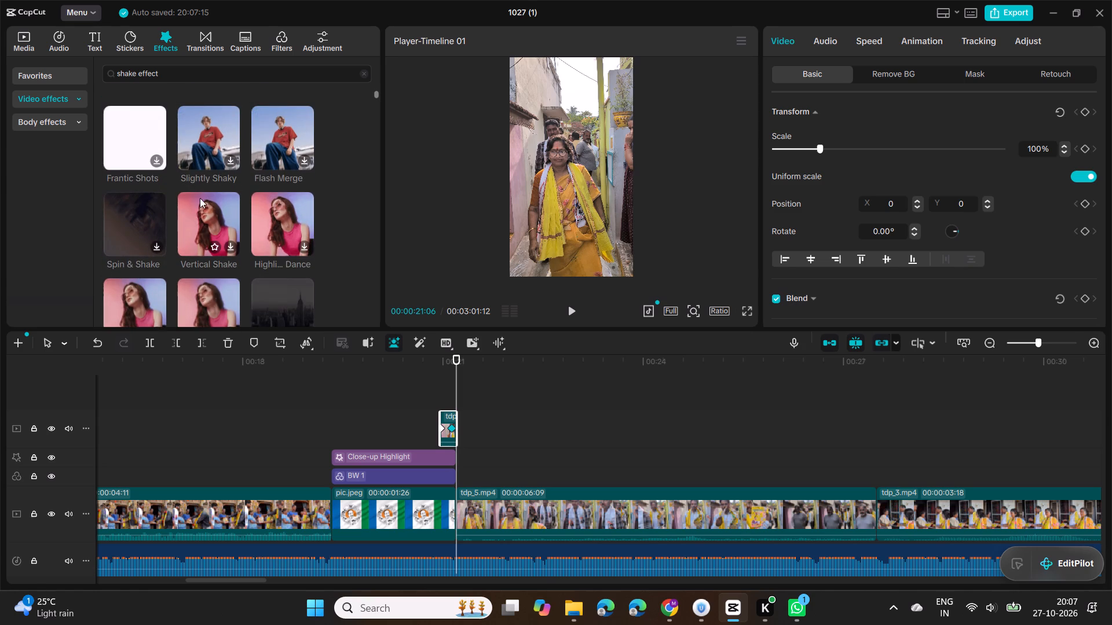
left_click(199, 215)
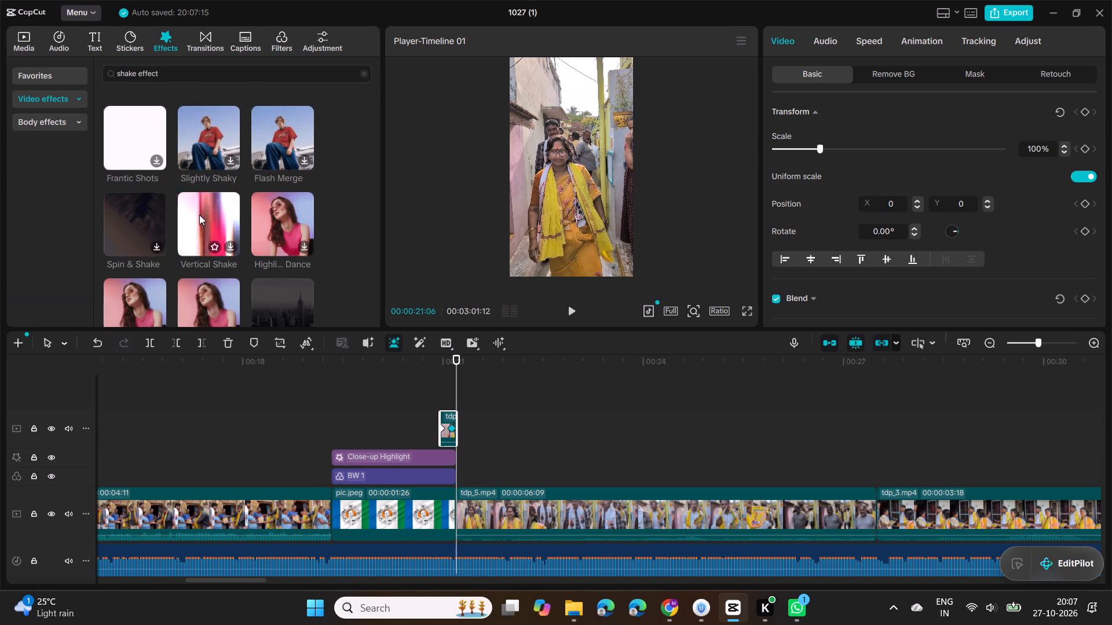
double_click(233, 248)
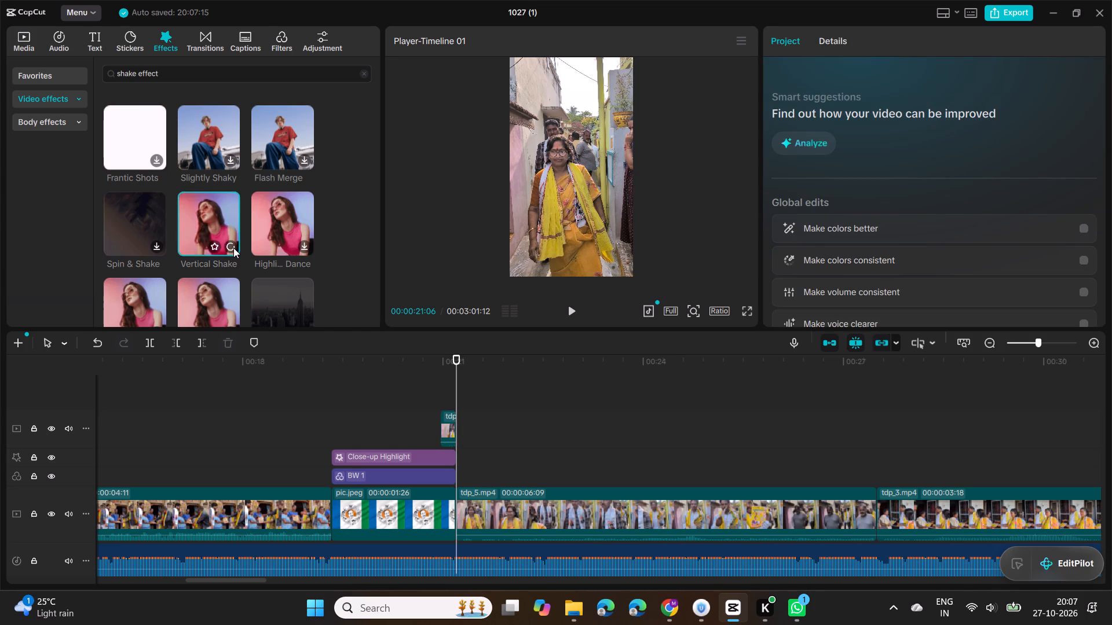
left_click(233, 248)
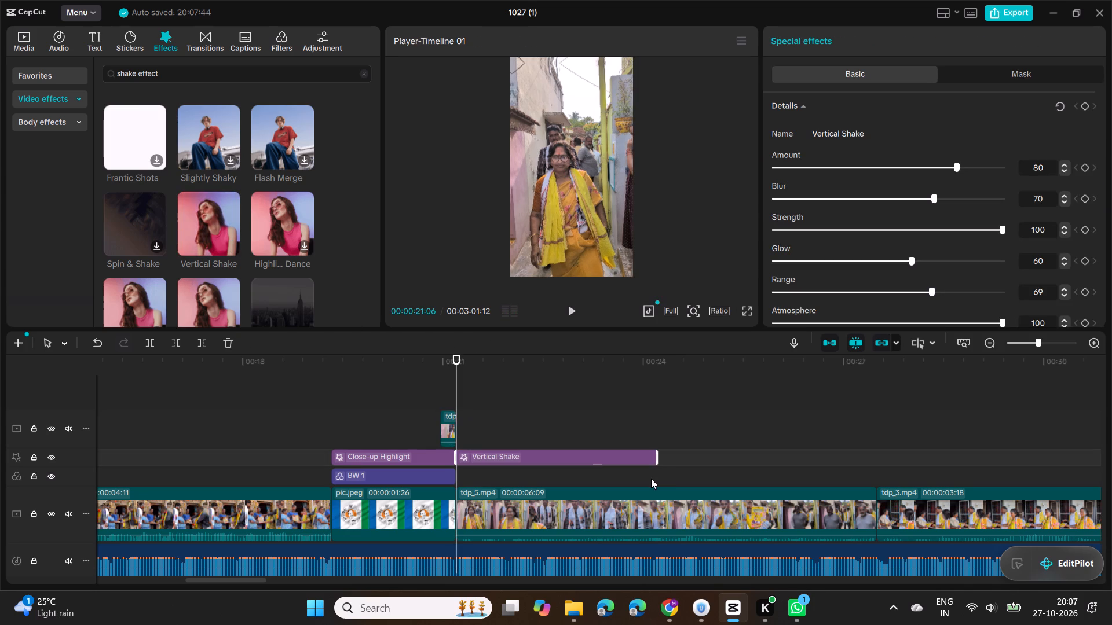
Shorten the Vertical Shake effect from its end to a few frames, about the length of the overlay cutout.
left_click_drag(657, 458, 469, 462)
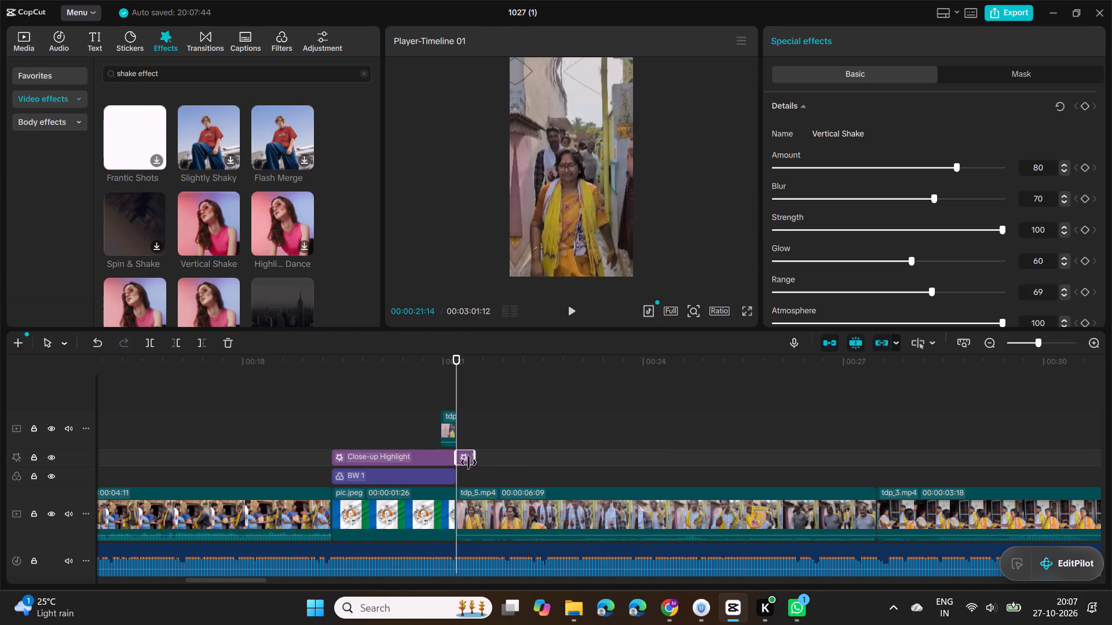
left_click_drag(469, 462, 466, 461)
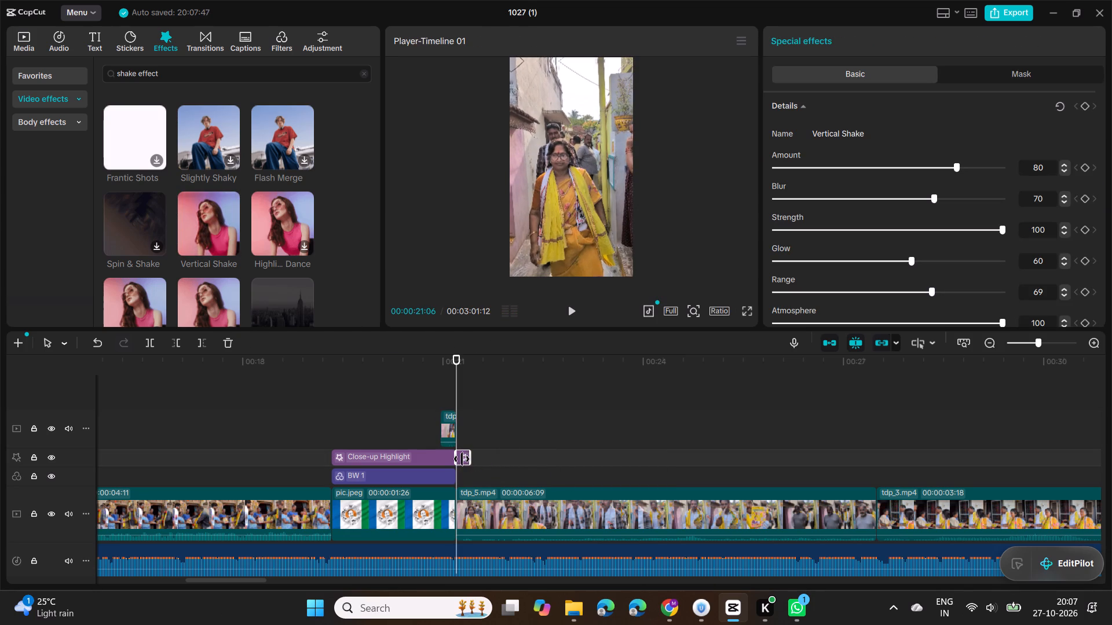
Move the Vertical Shake effect to a new track directly above the overlay tdp_5 cutout, ending with it, and play the result.
left_click_drag(462, 461, 449, 409)
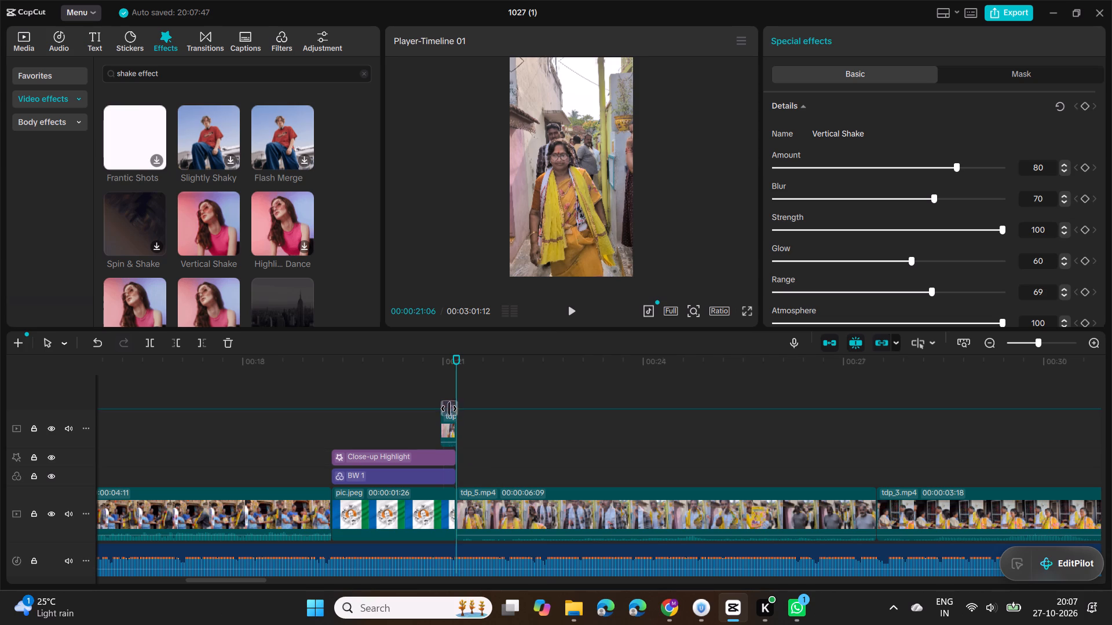
left_click_drag(449, 409, 448, 404)
left_click_drag(454, 384, 431, 384)
key("space")
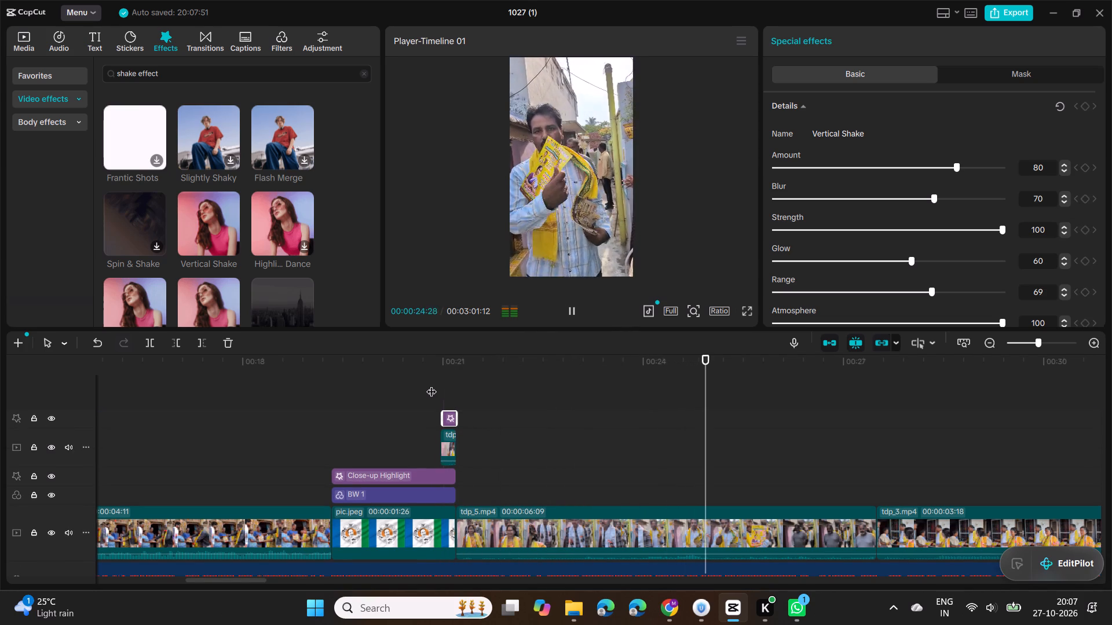
key("space")
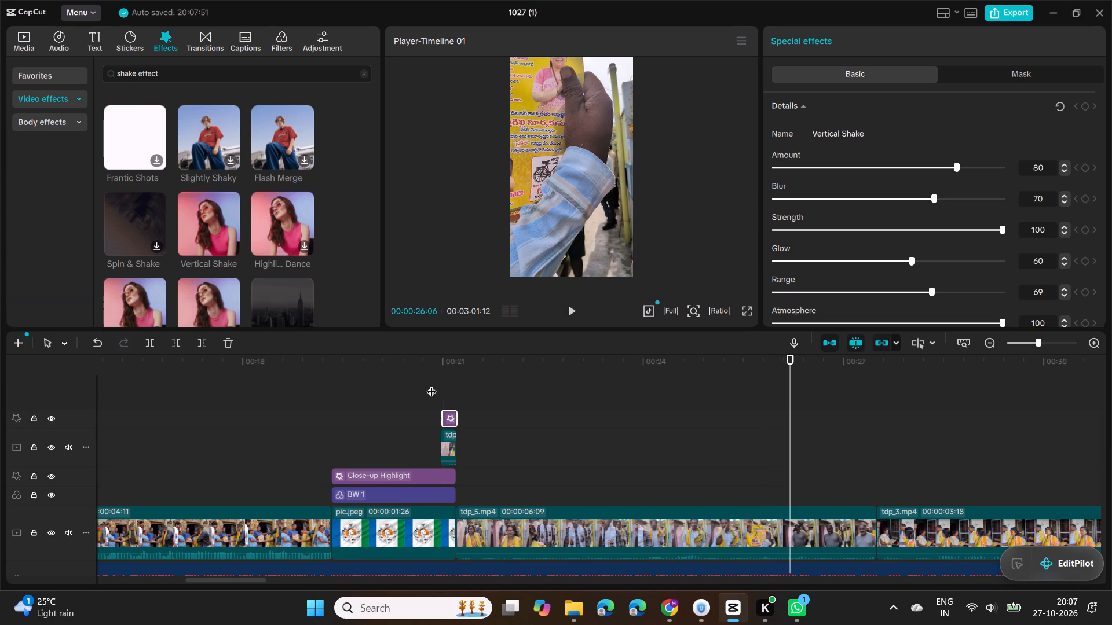
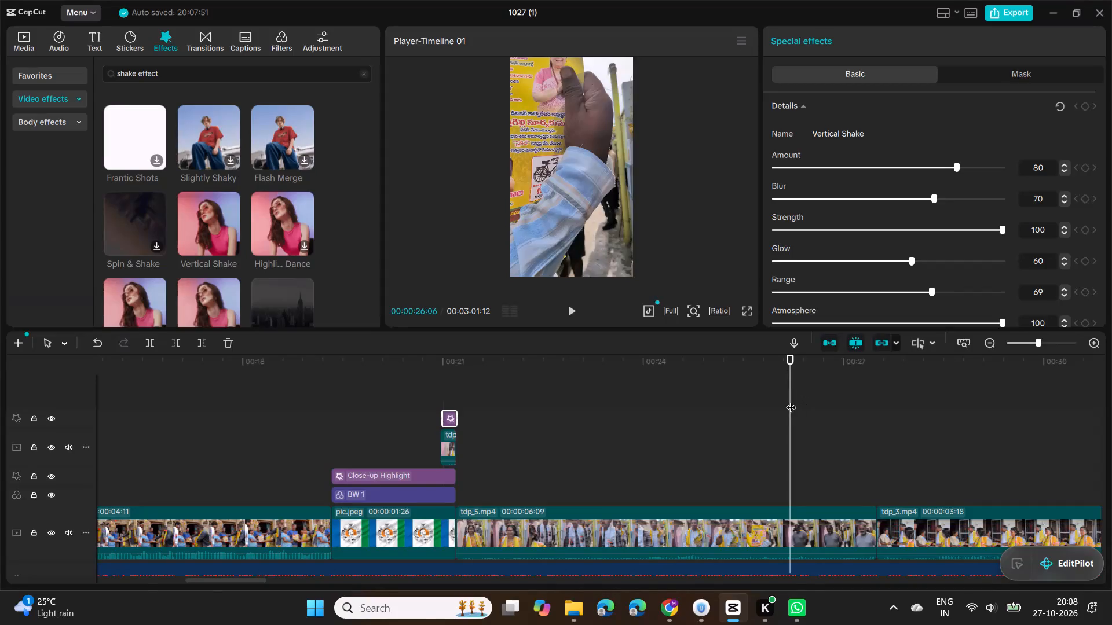
Play back and step through the pic.jpeg to tdp_5.mp4 transition frame by frame to check the shaking cutout.
left_click_drag(789, 400, 349, 435)
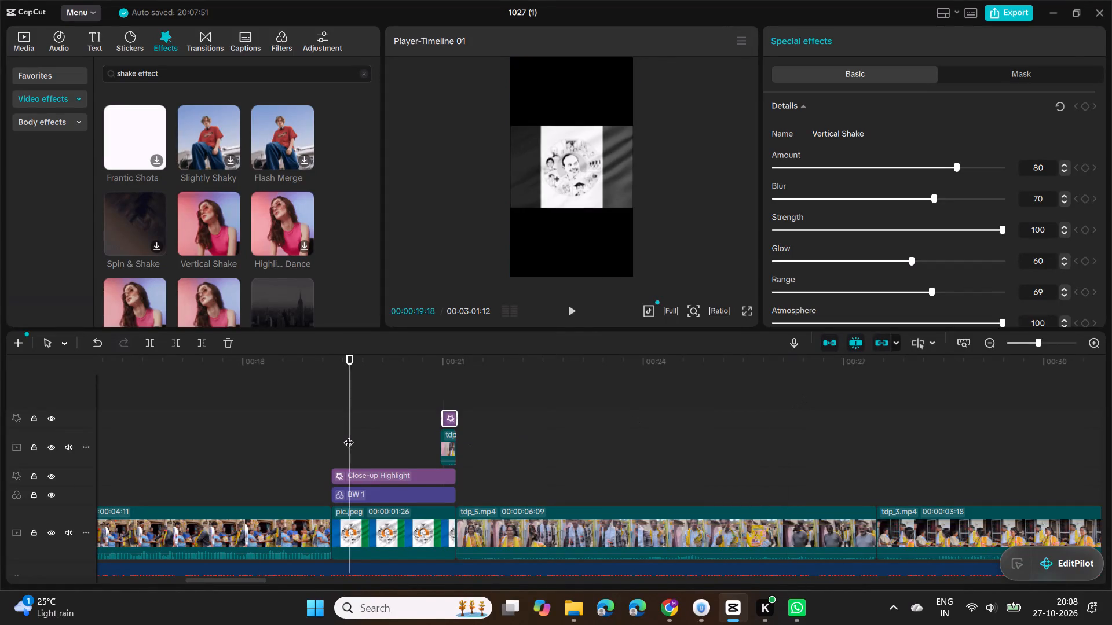
key("space")
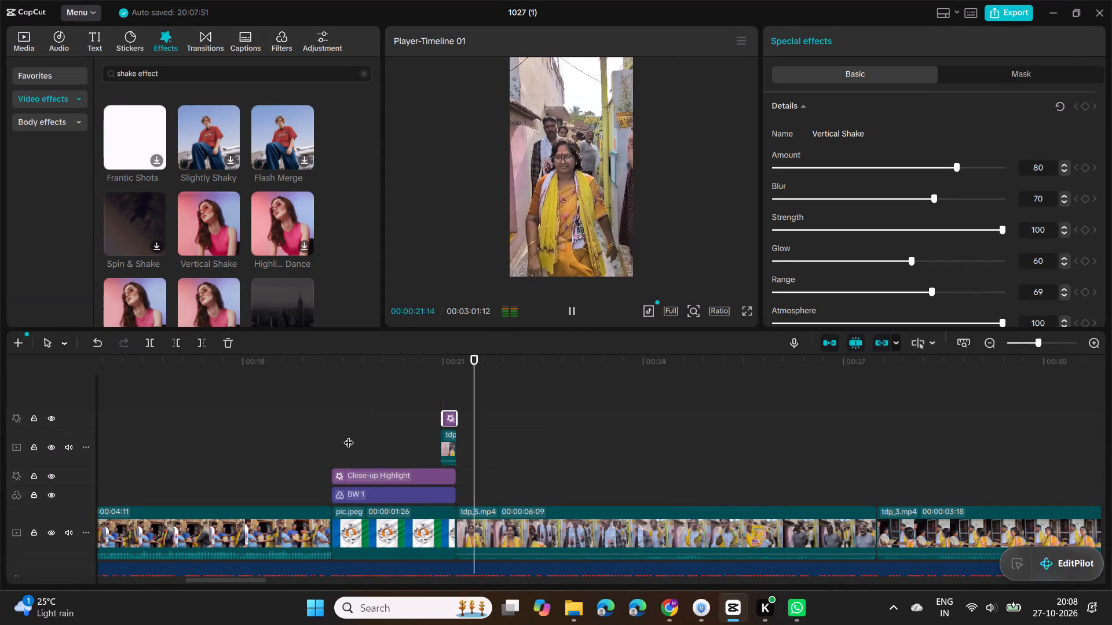
key("space")
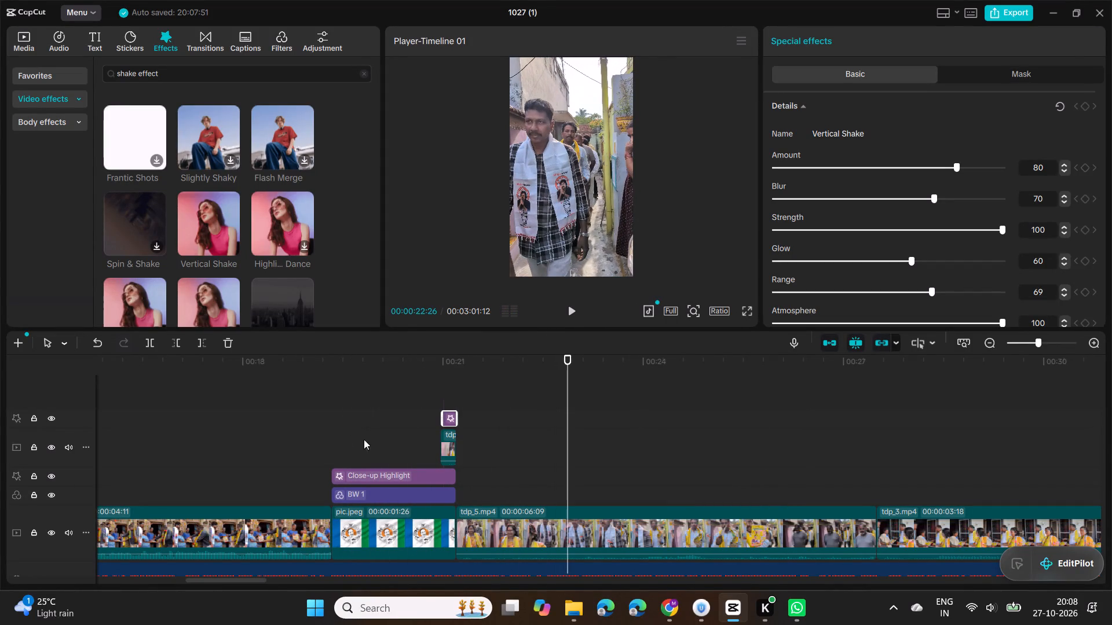
left_click_drag(565, 389, 437, 407)
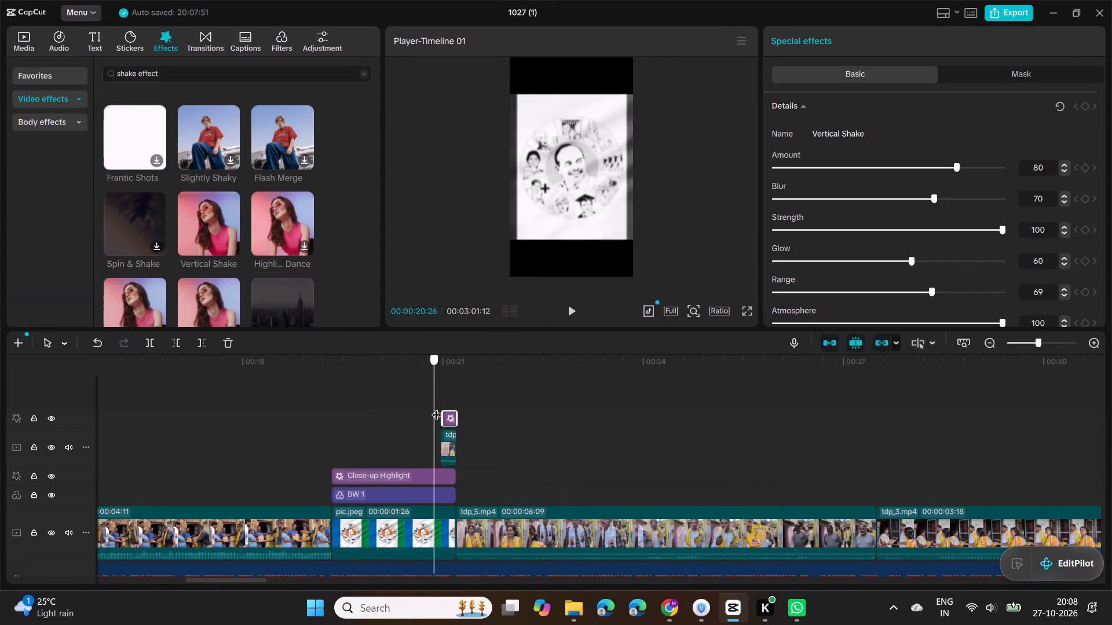
left_click_drag(437, 407, 452, 412)
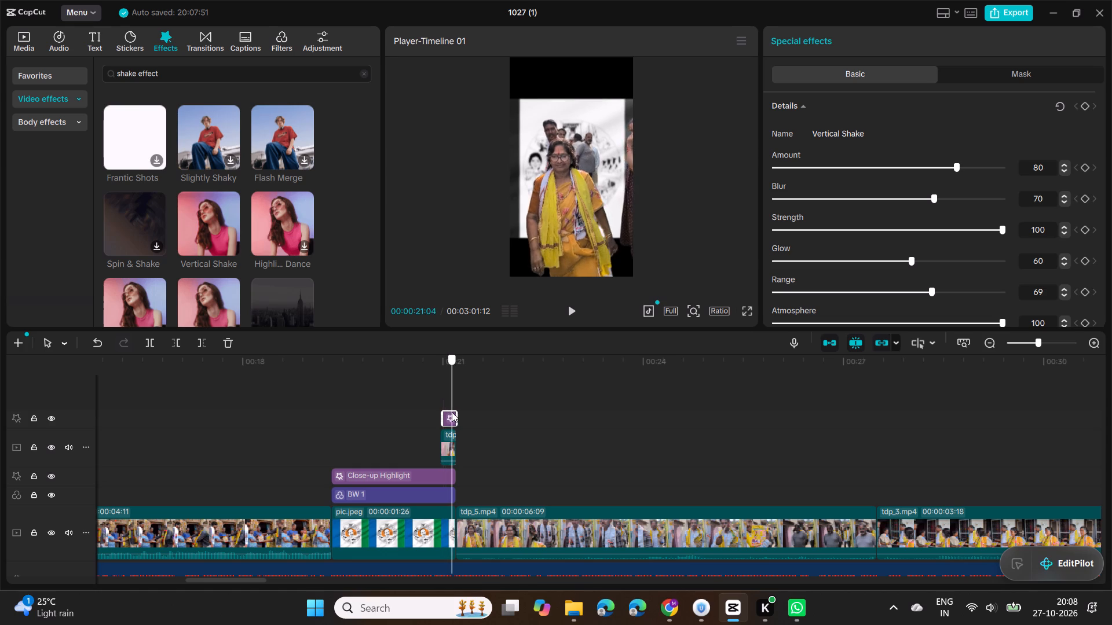
left_click_drag(452, 412, 451, 414)
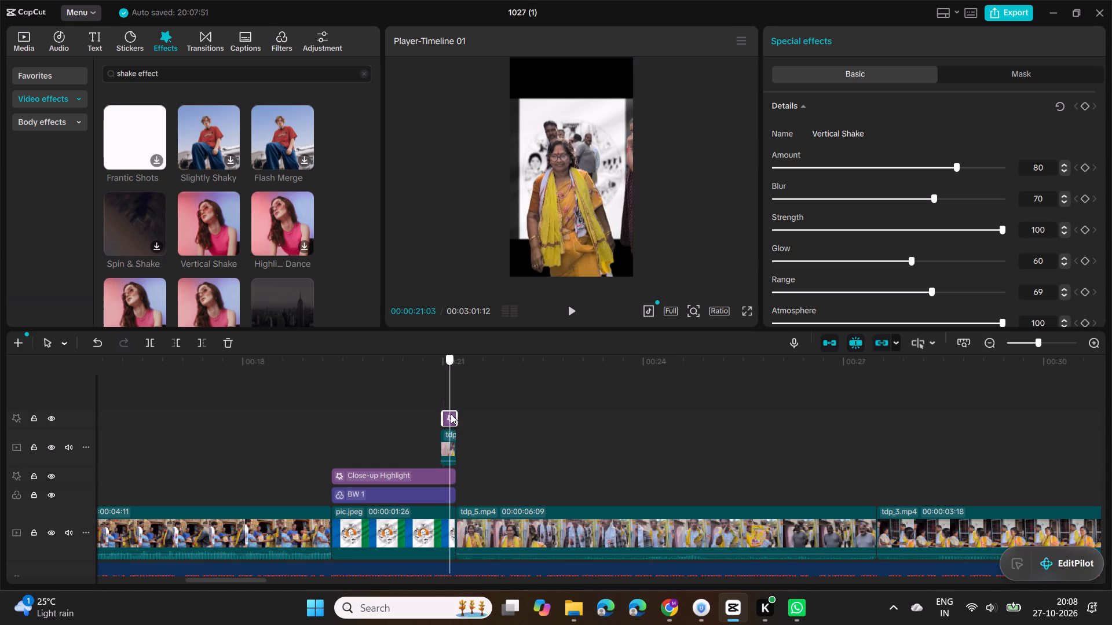
left_click_drag(451, 414, 454, 415)
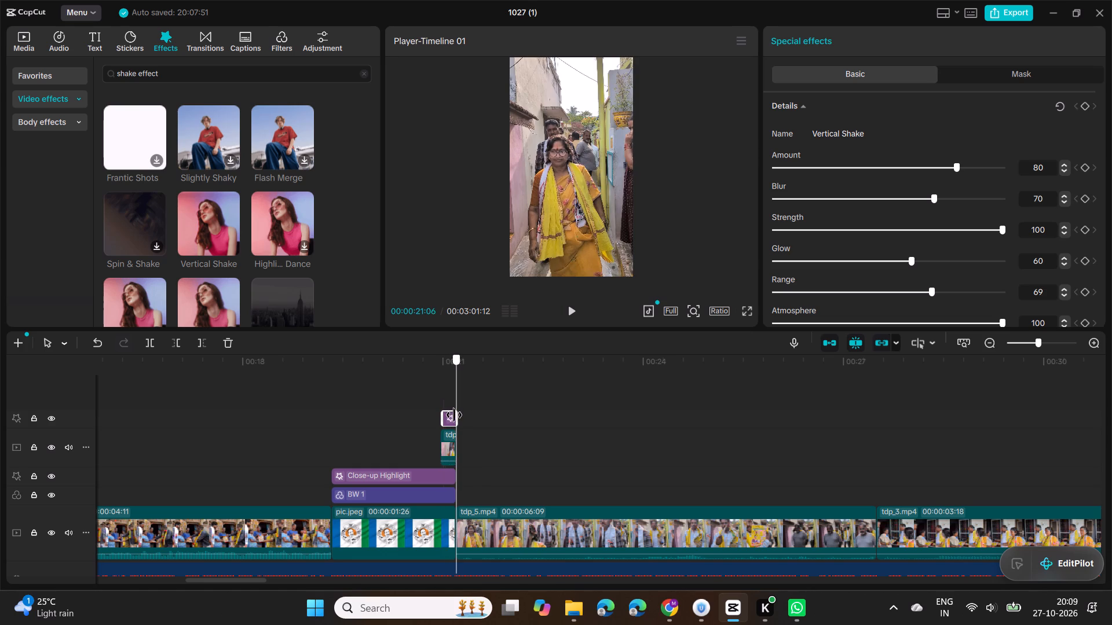
left_click_drag(454, 415, 451, 415)
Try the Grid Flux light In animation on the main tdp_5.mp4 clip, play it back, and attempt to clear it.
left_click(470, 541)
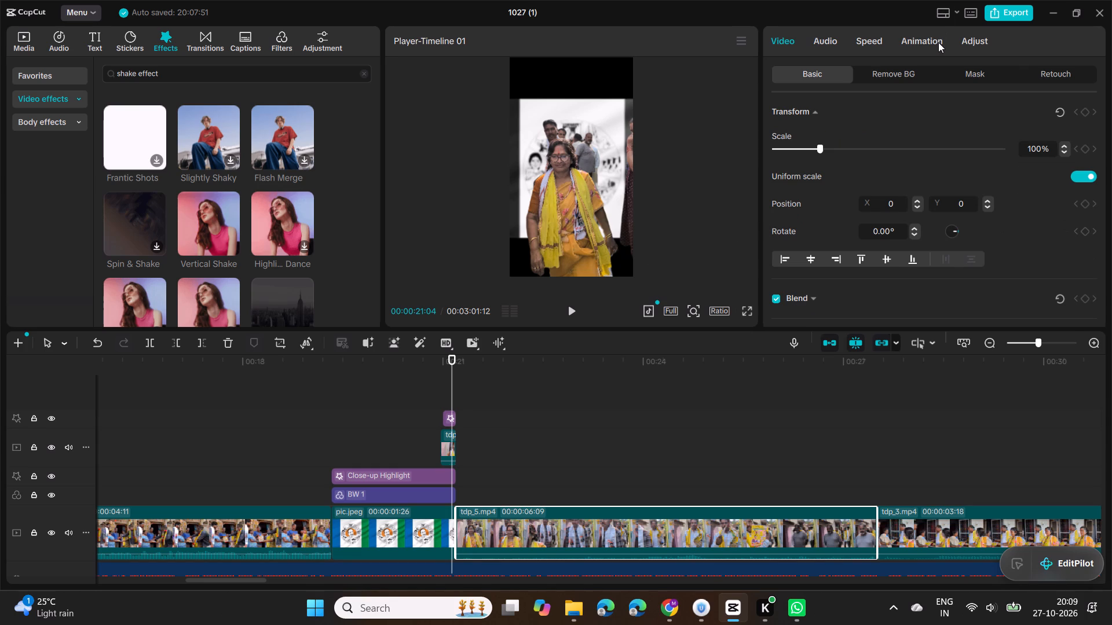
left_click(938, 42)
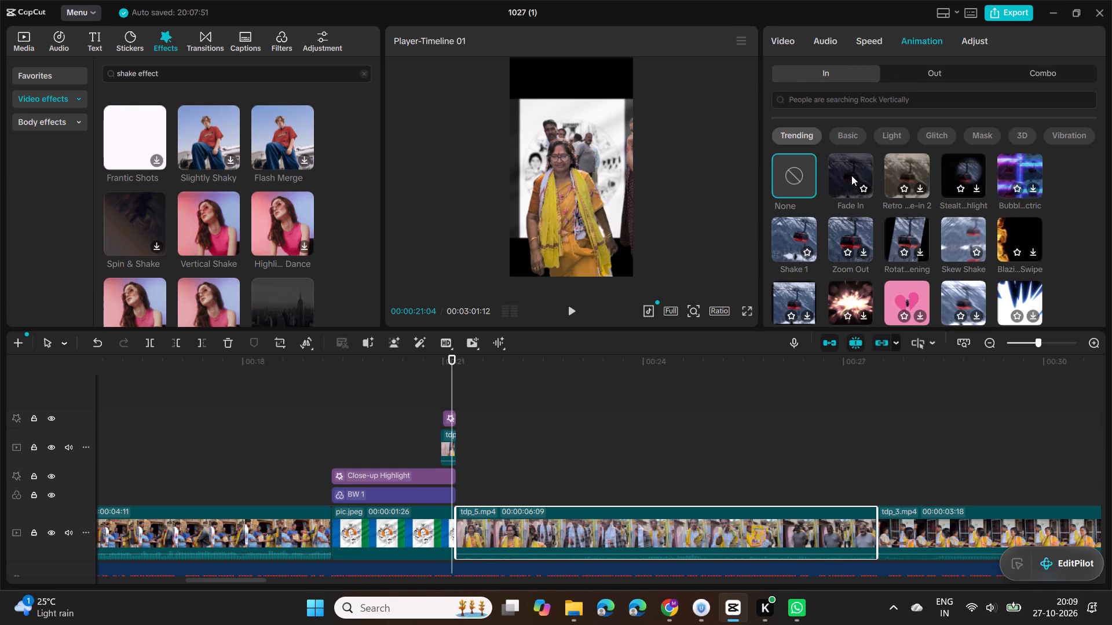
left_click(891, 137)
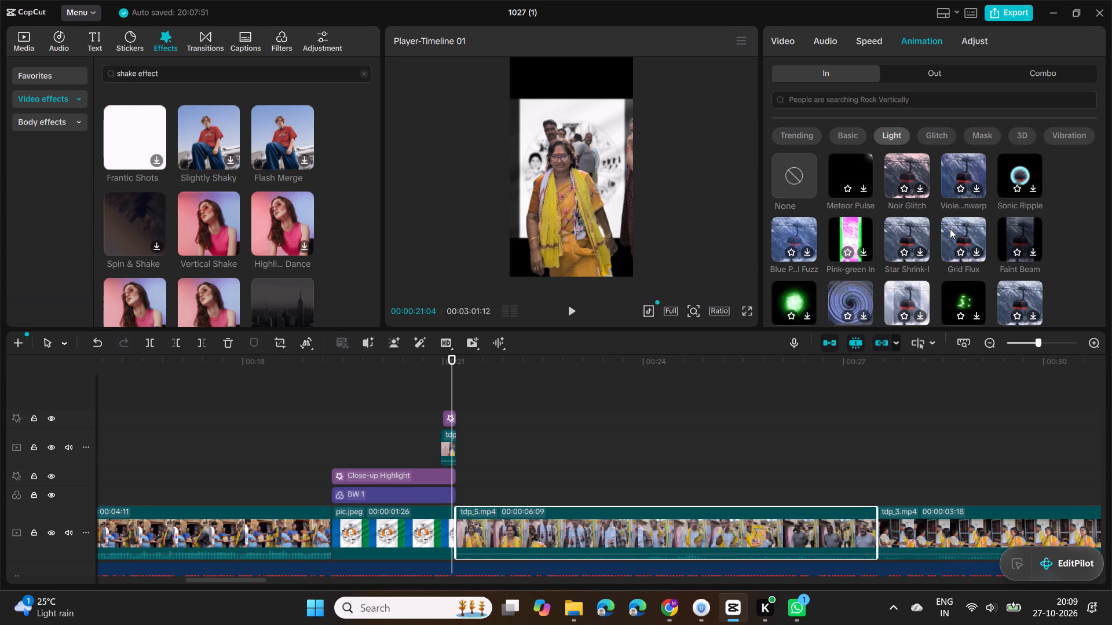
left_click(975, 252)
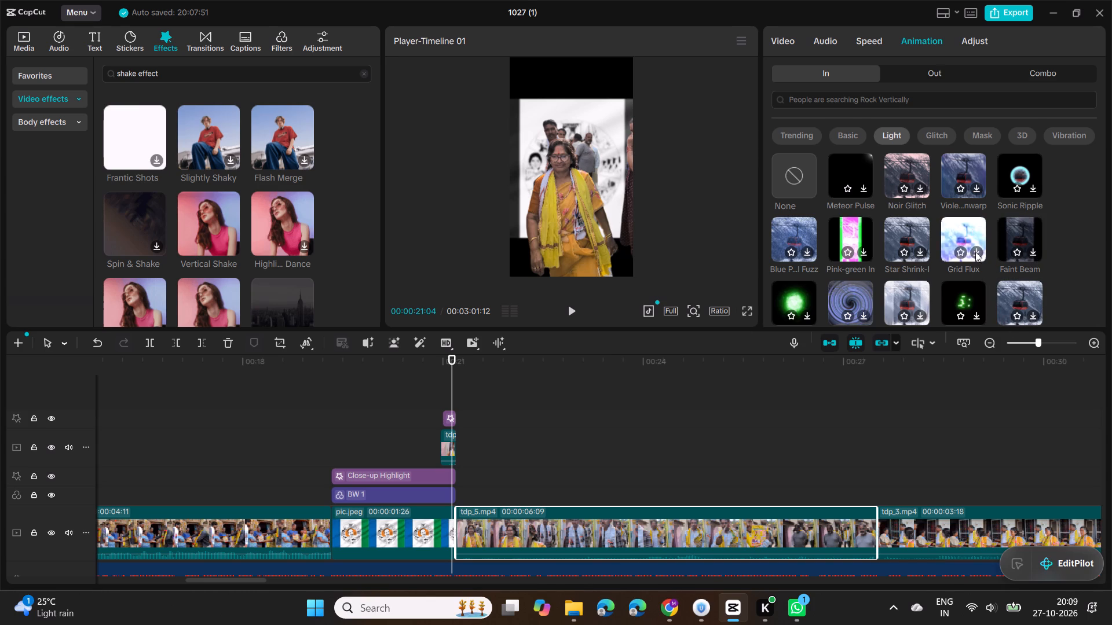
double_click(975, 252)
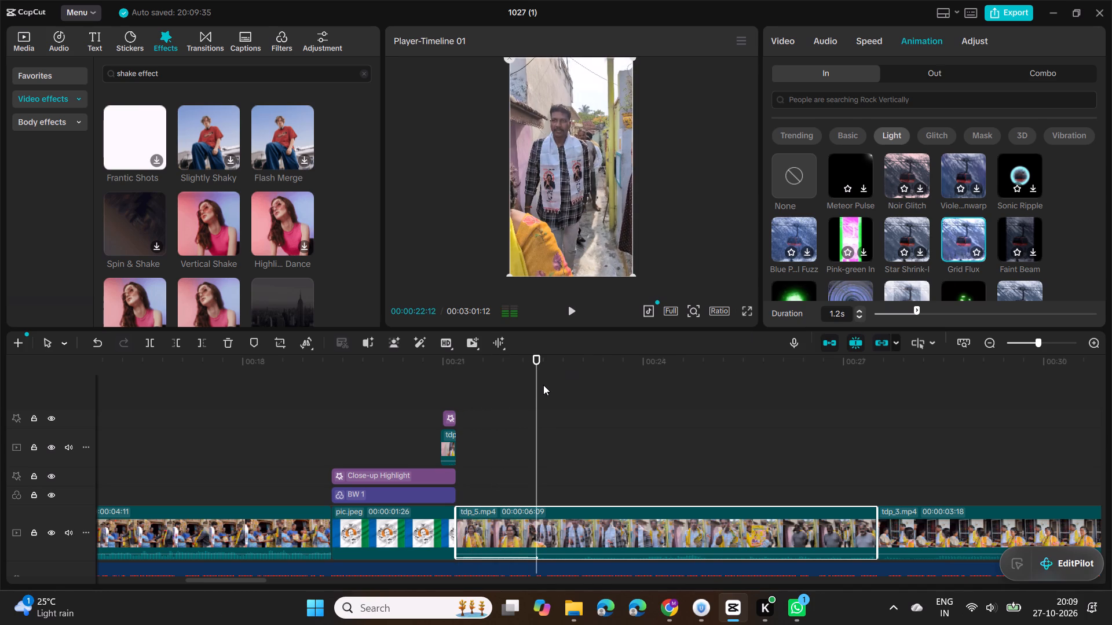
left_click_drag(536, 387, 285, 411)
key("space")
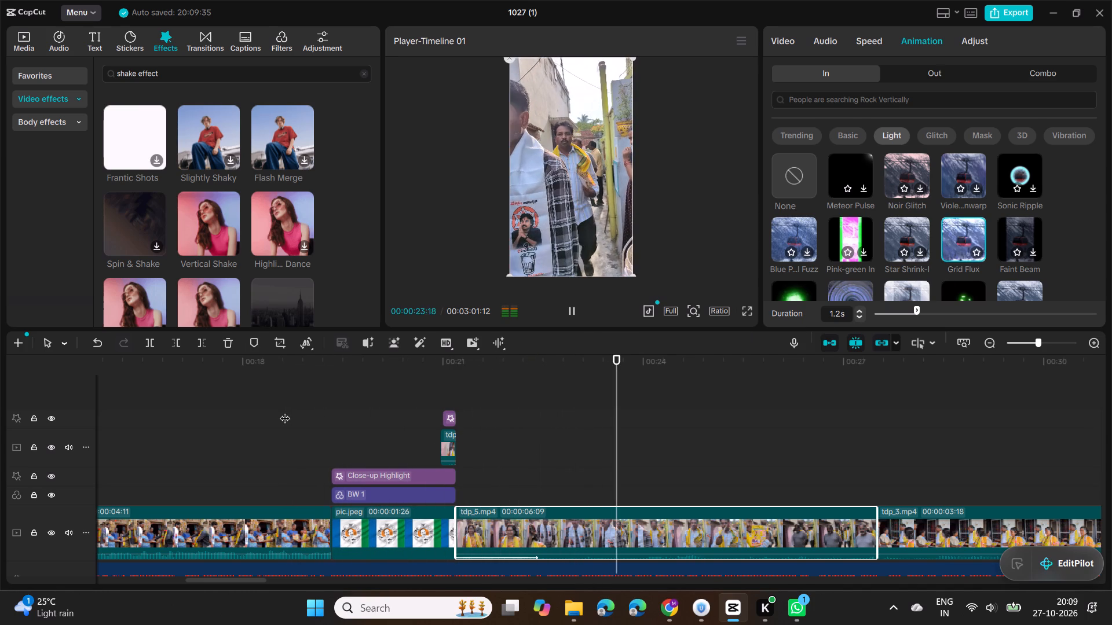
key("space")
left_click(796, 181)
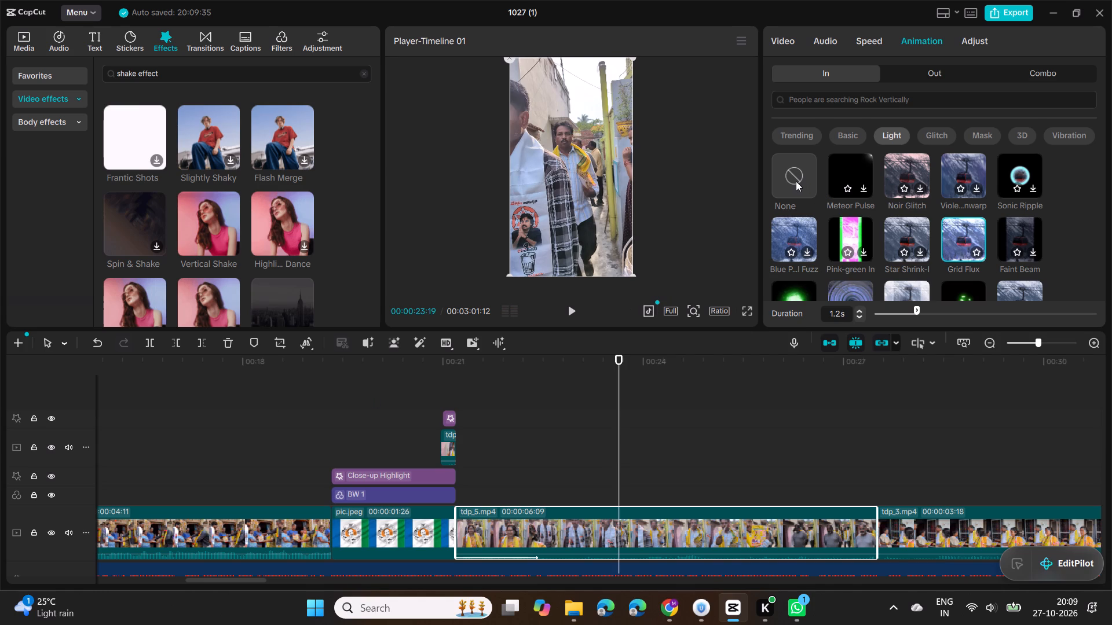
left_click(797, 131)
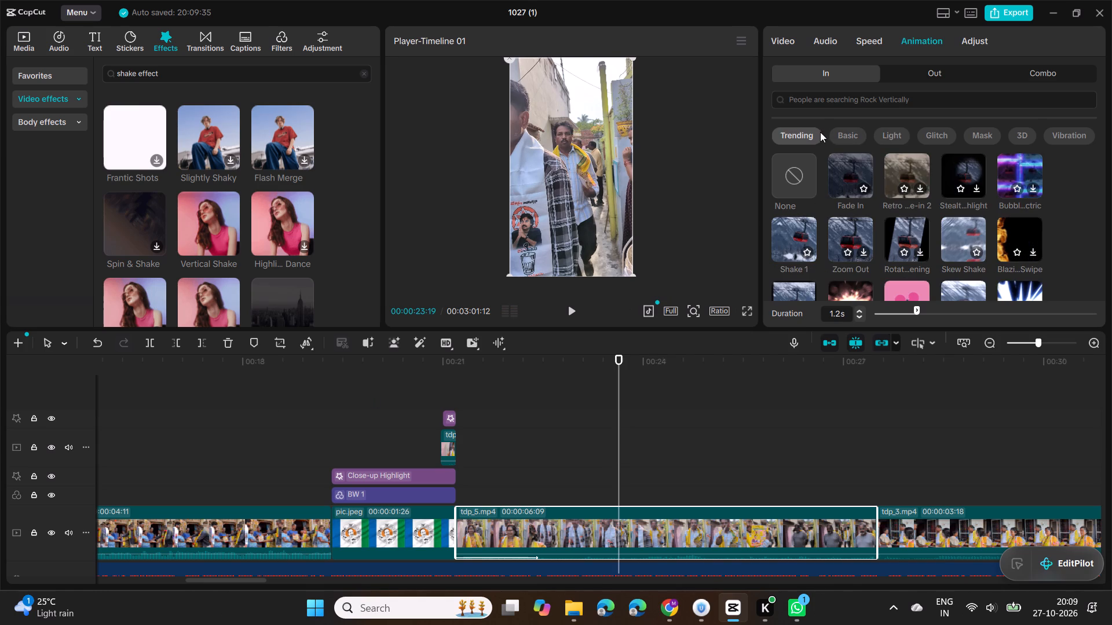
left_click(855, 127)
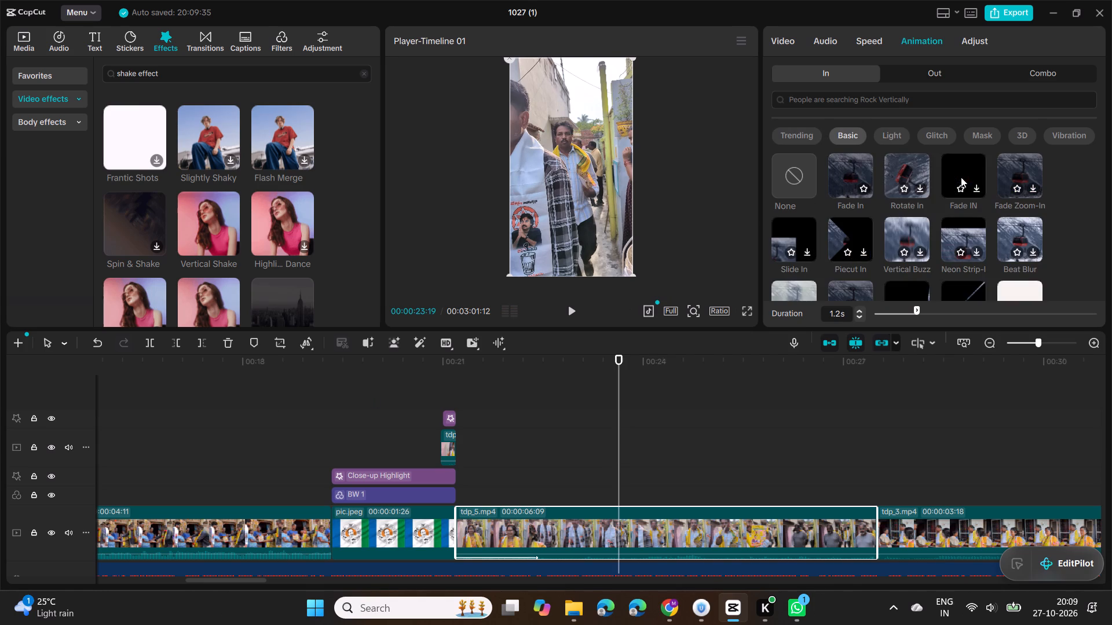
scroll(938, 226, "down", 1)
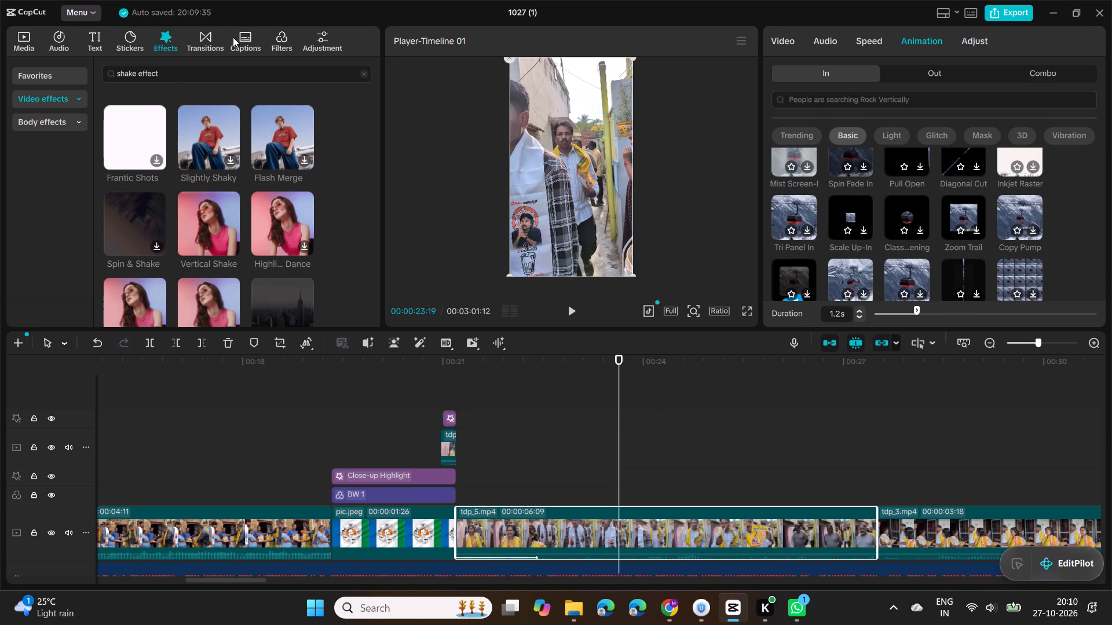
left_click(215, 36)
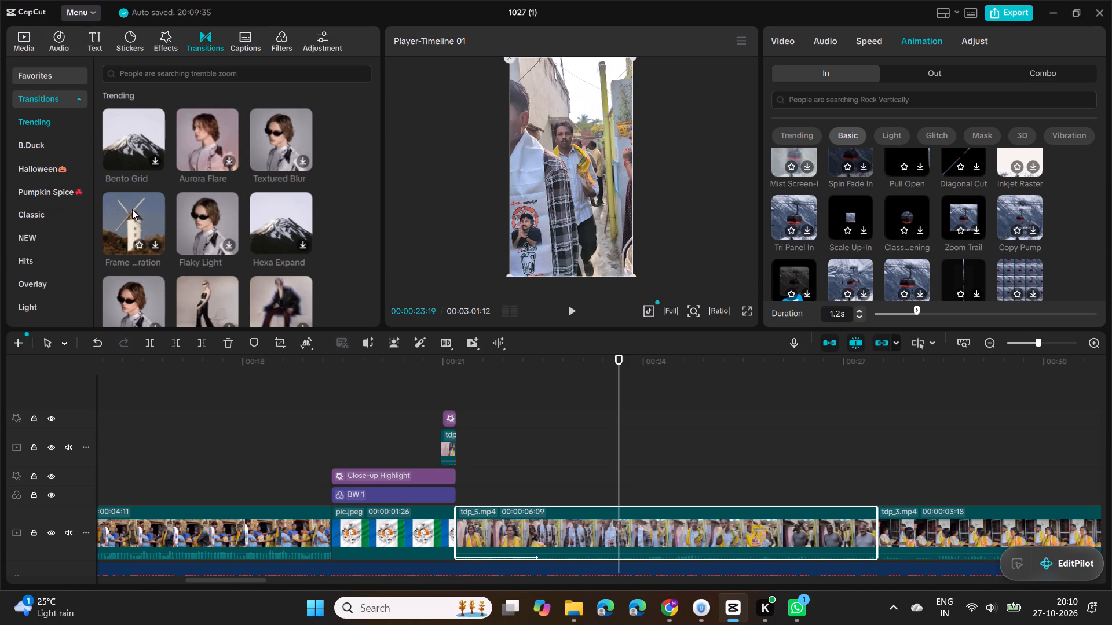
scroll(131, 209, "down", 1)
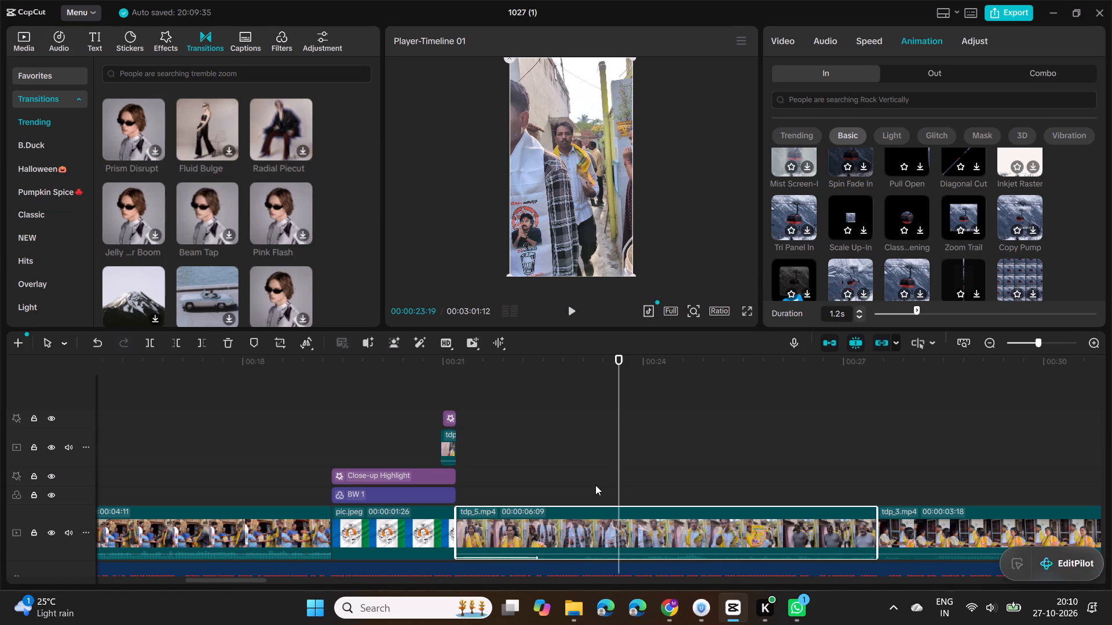
Search the In animations for shake, apply the first flash-style shake to the main tdp_5.mp4 clip, and play the result.
left_click(862, 97)
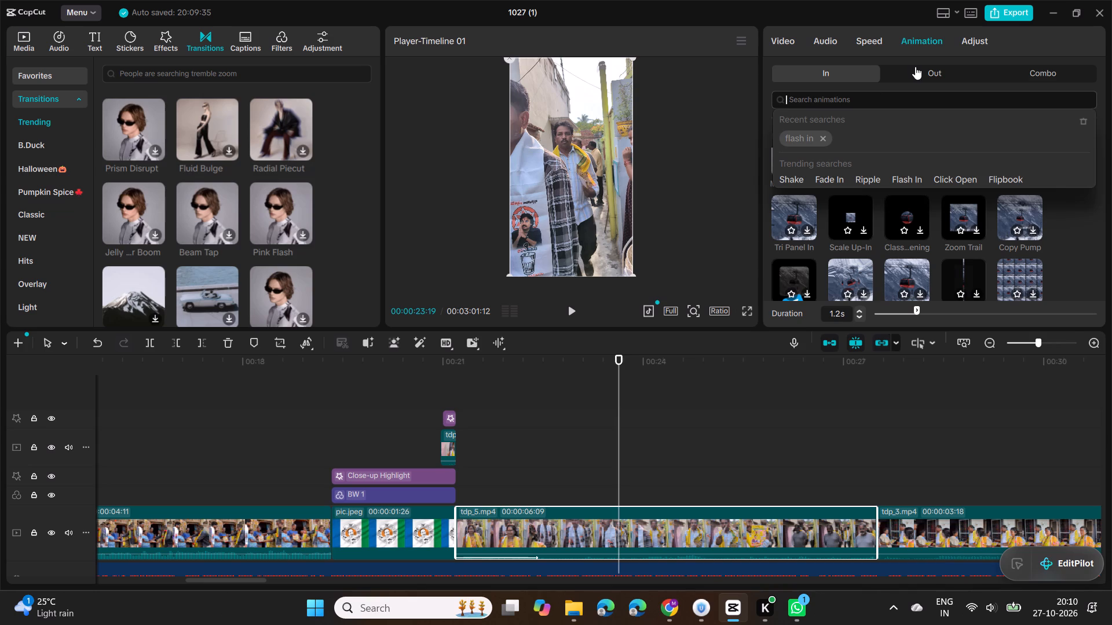
type("shake")
key("Return")
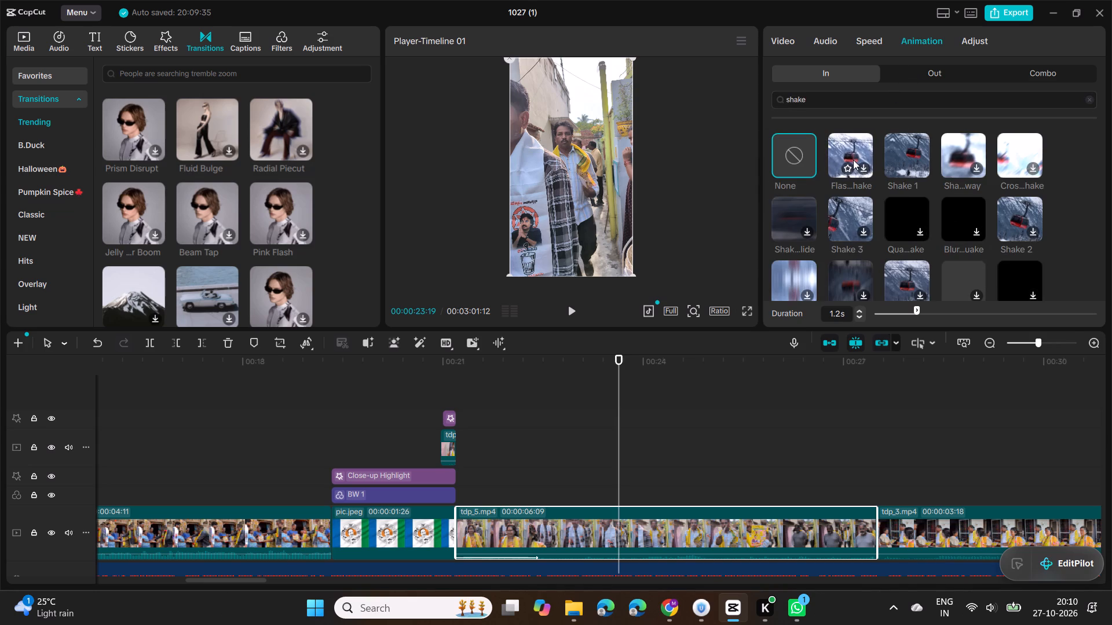
left_click(853, 160)
triple_click(860, 166)
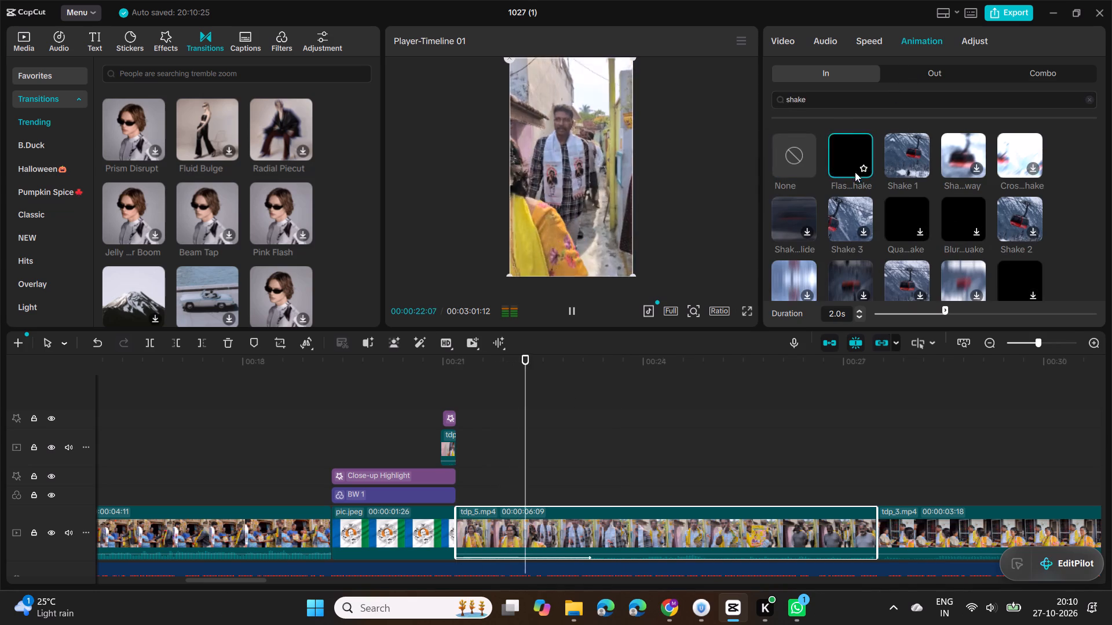
left_click_drag(603, 454, 361, 455)
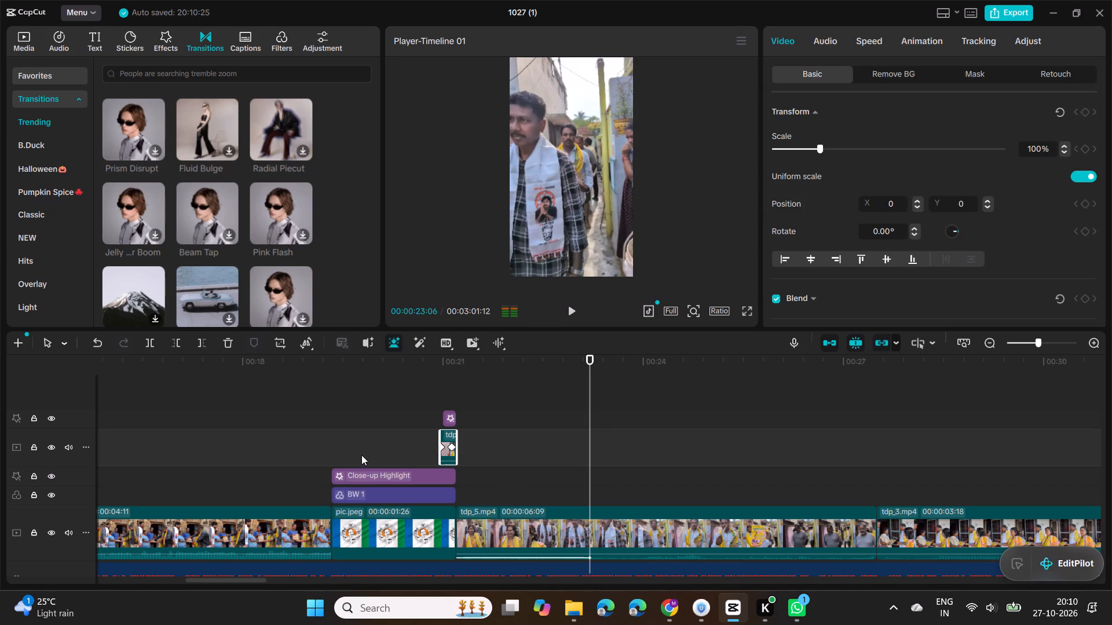
left_click_drag(361, 455, 362, 455)
left_click(363, 406)
key("space")
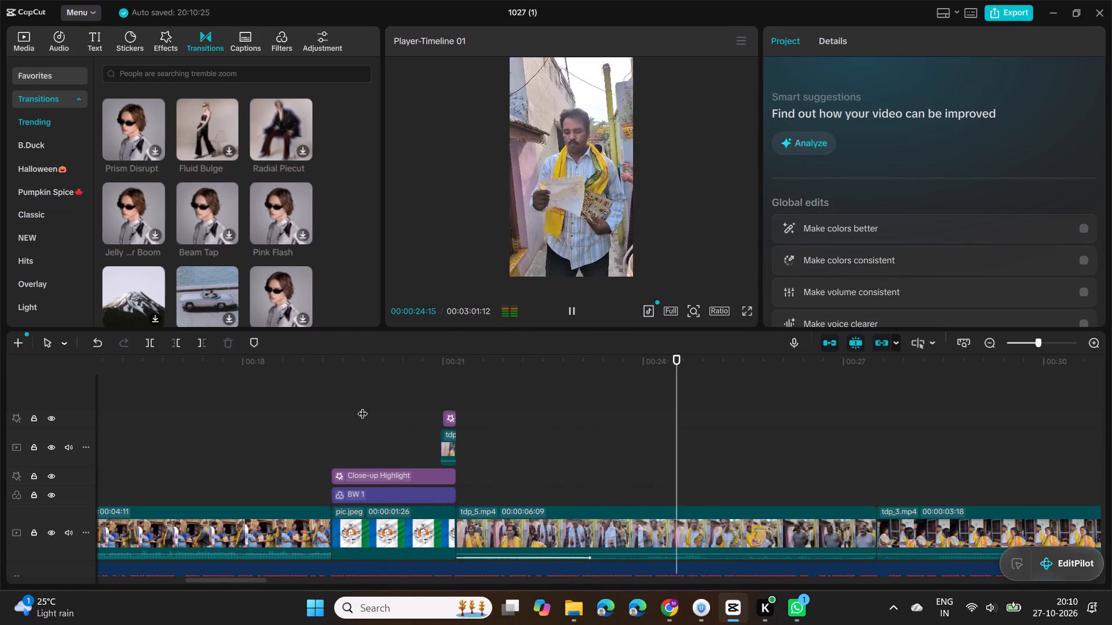
key("space")
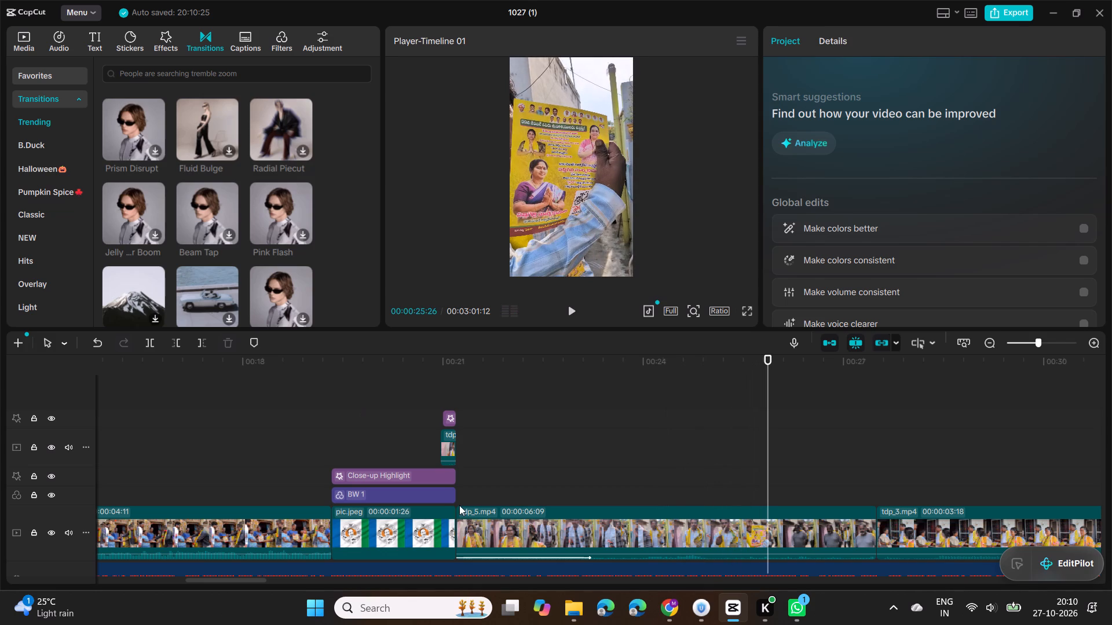
Apply a Custom speed curve to the main tdp_5.mp4 clip.
left_click(721, 521)
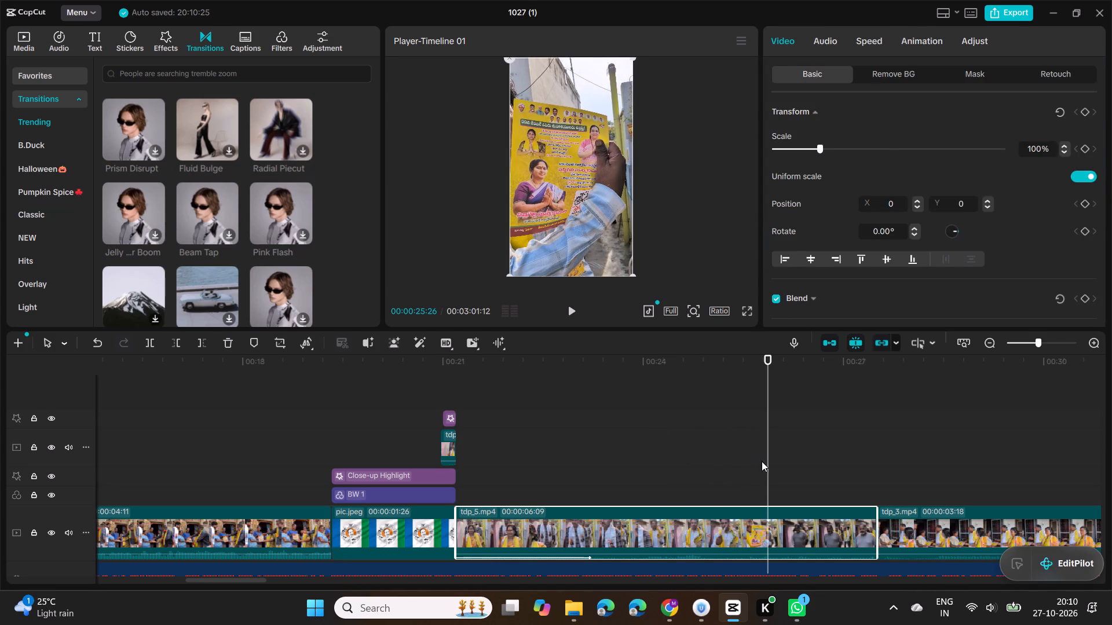
left_click_drag(766, 459, 617, 478)
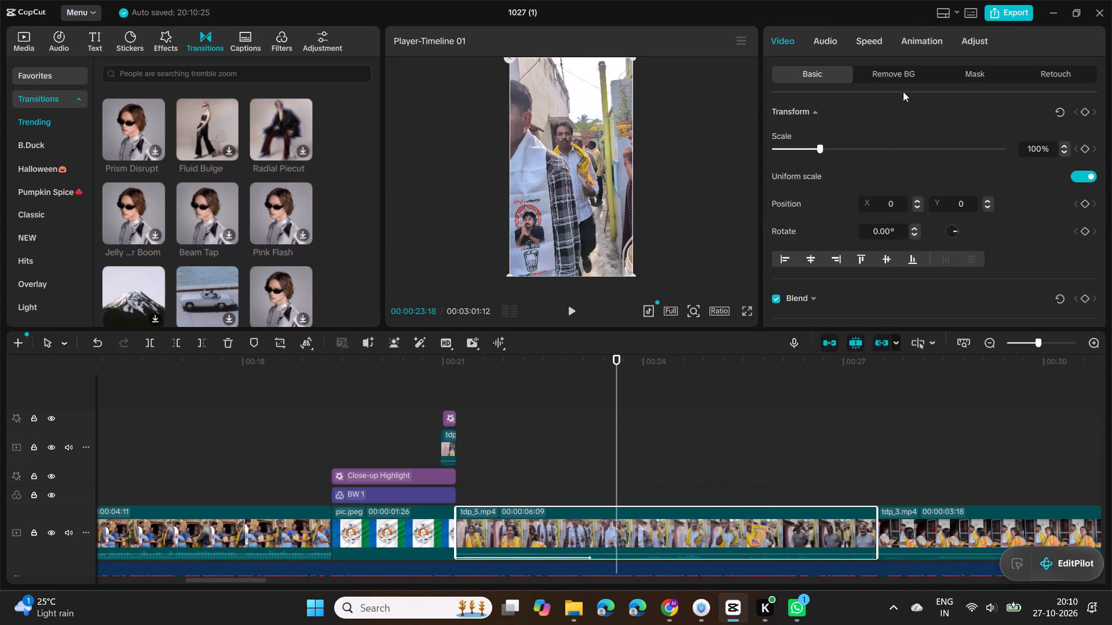
left_click(866, 44)
left_click_drag(880, 119, 870, 121)
left_click(870, 121)
scroll(855, 267, "down", 2)
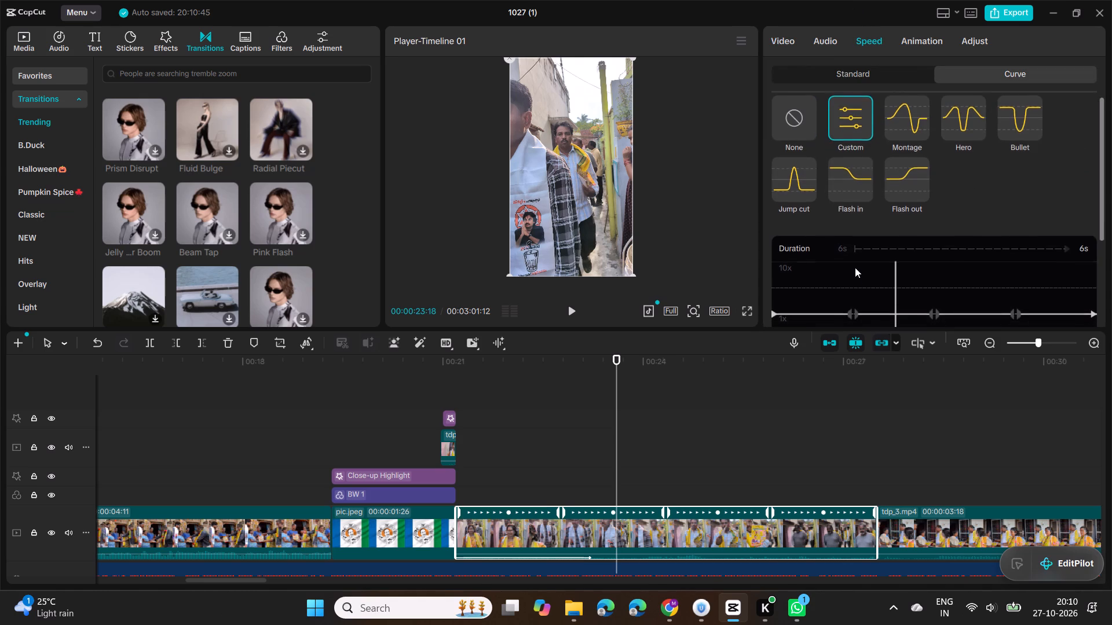
scroll(855, 267, "down", 5)
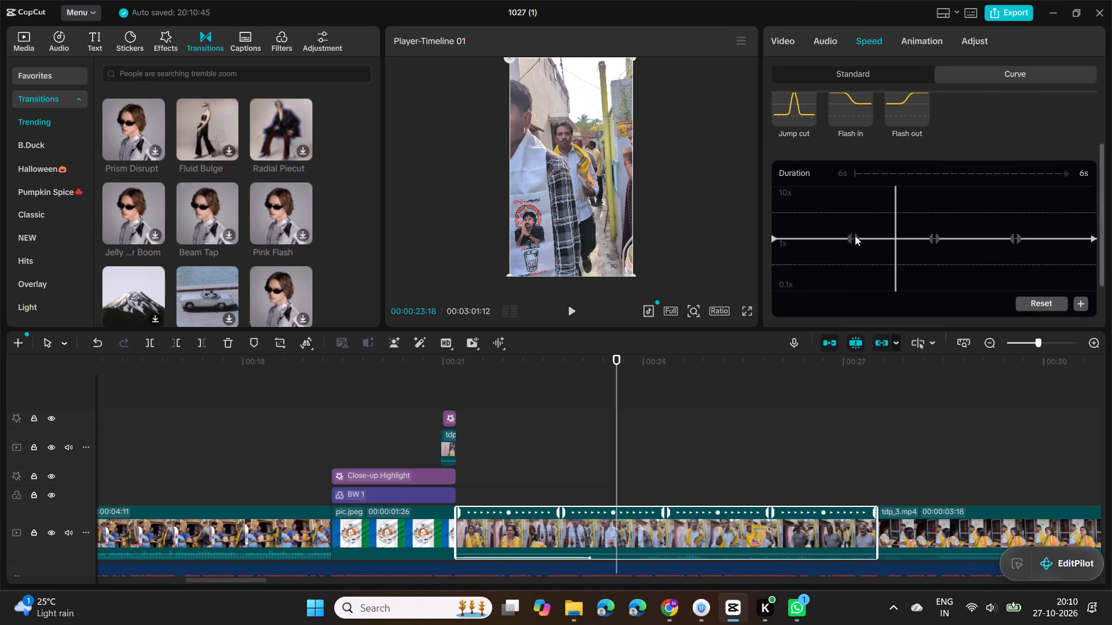
Raise the first inner point of the tdp_5.mp4 speed curve to about halfway between 1x and 10x, and play the clip.
left_click_drag(851, 236, 847, 211)
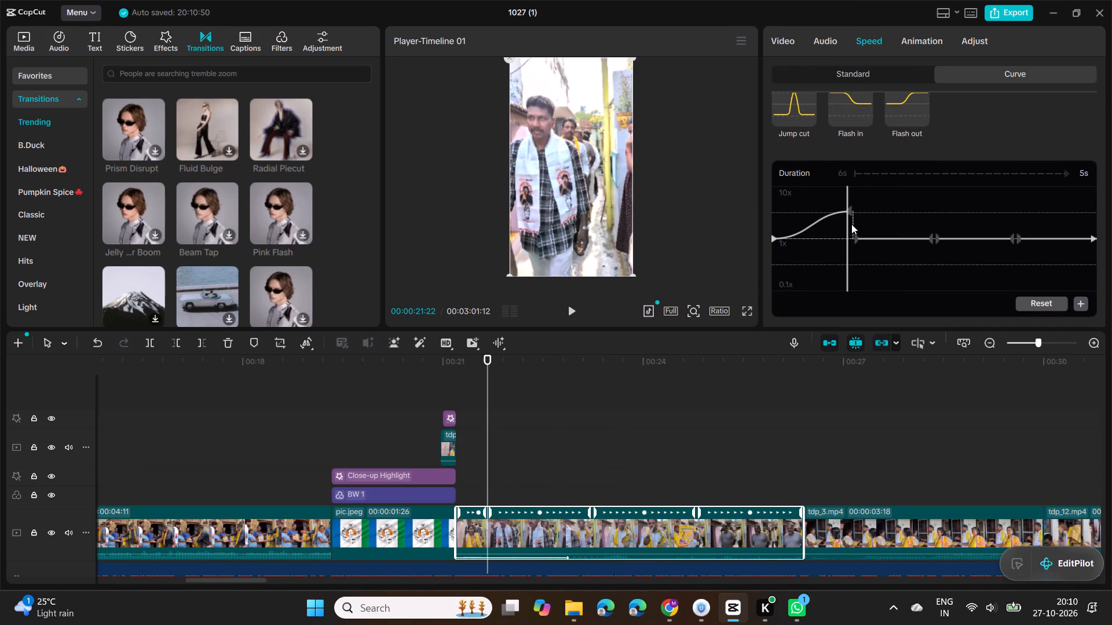
left_click_drag(856, 236, 855, 214)
left_click_drag(853, 216, 782, 219)
left_click_drag(782, 219, 870, 203)
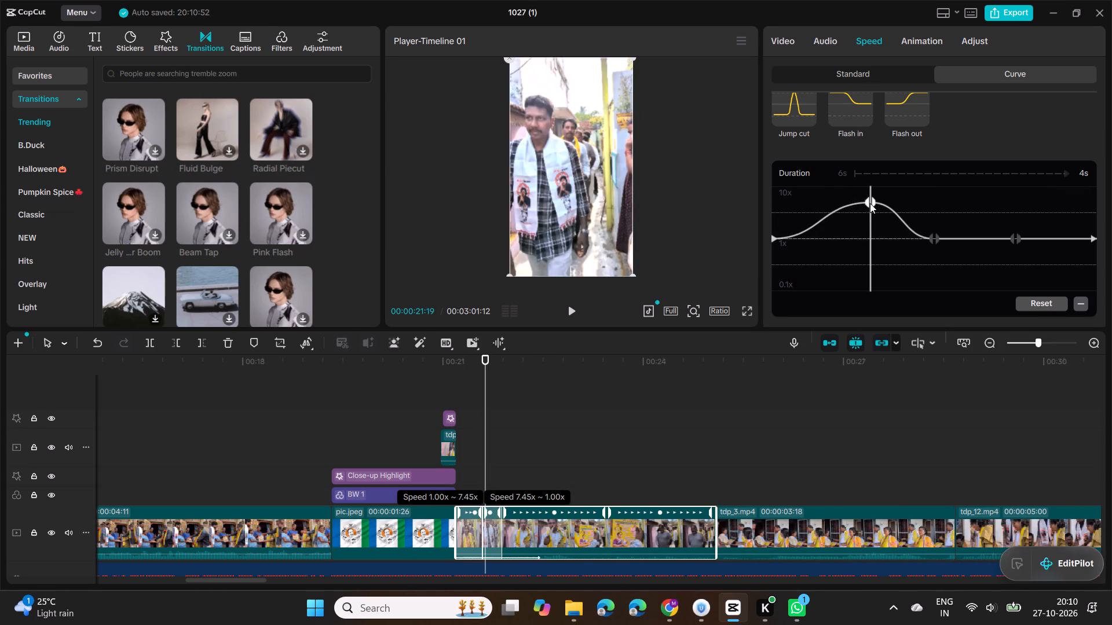
left_click_drag(870, 203, 863, 212)
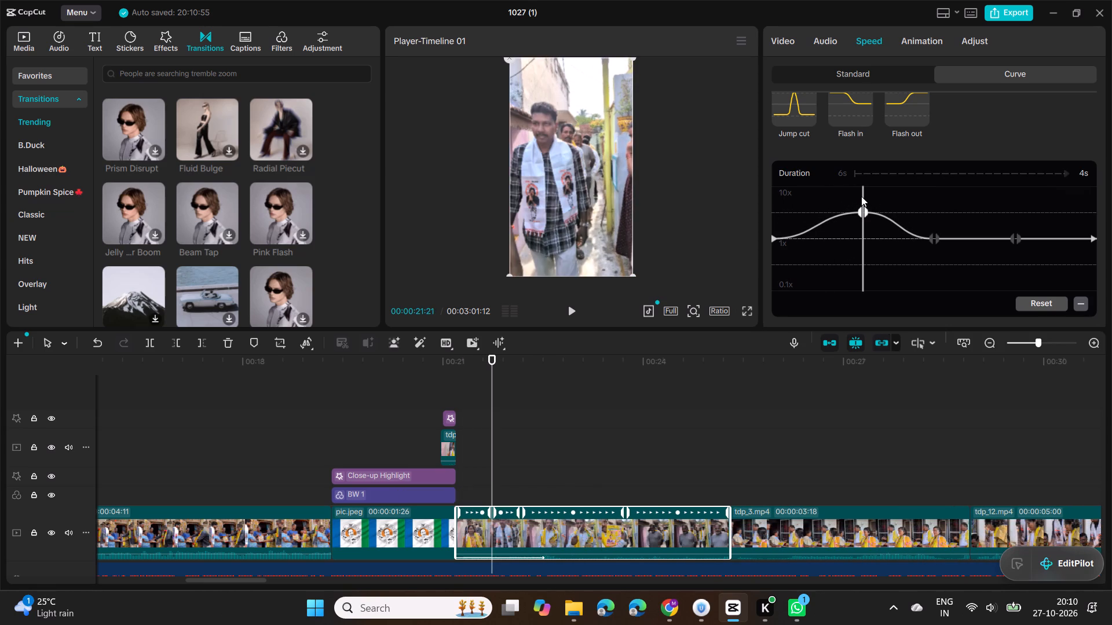
left_click_drag(864, 195, 802, 178)
key("space")
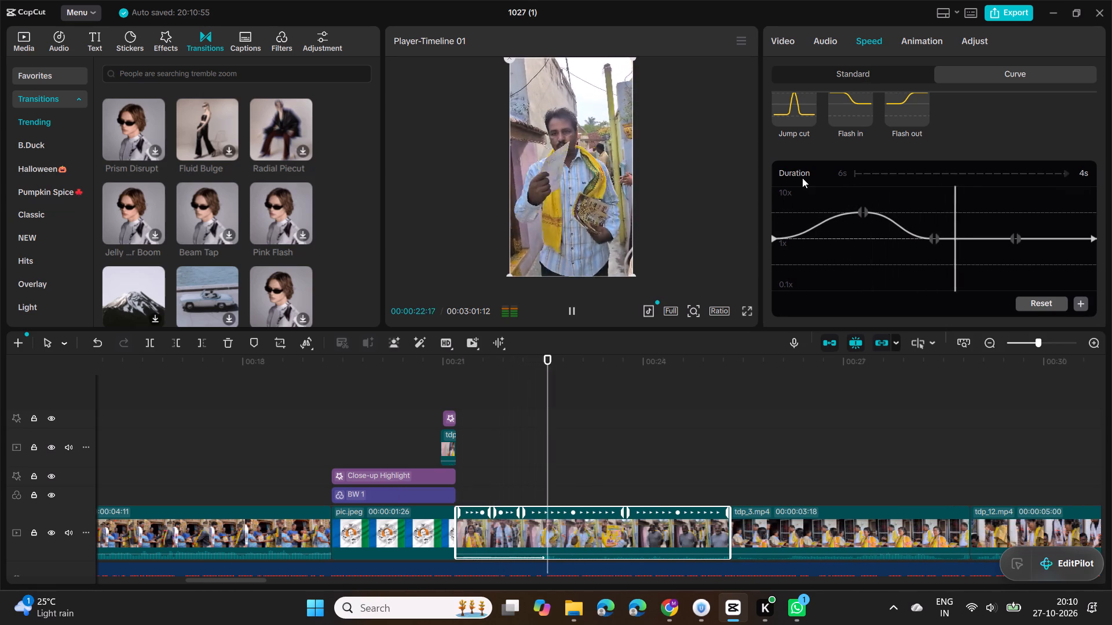
key("space")
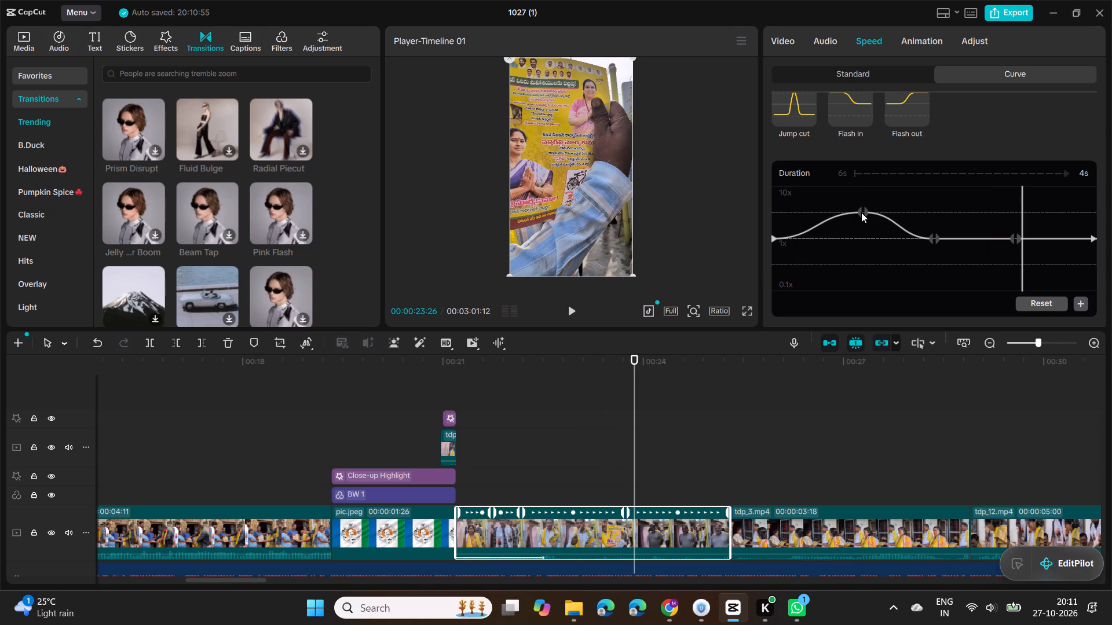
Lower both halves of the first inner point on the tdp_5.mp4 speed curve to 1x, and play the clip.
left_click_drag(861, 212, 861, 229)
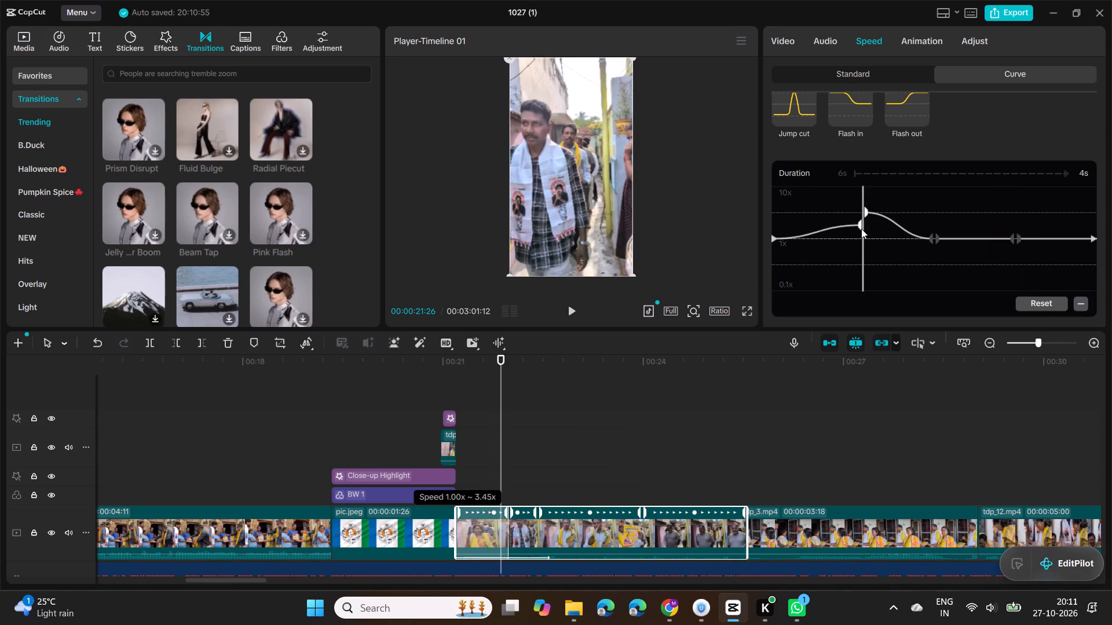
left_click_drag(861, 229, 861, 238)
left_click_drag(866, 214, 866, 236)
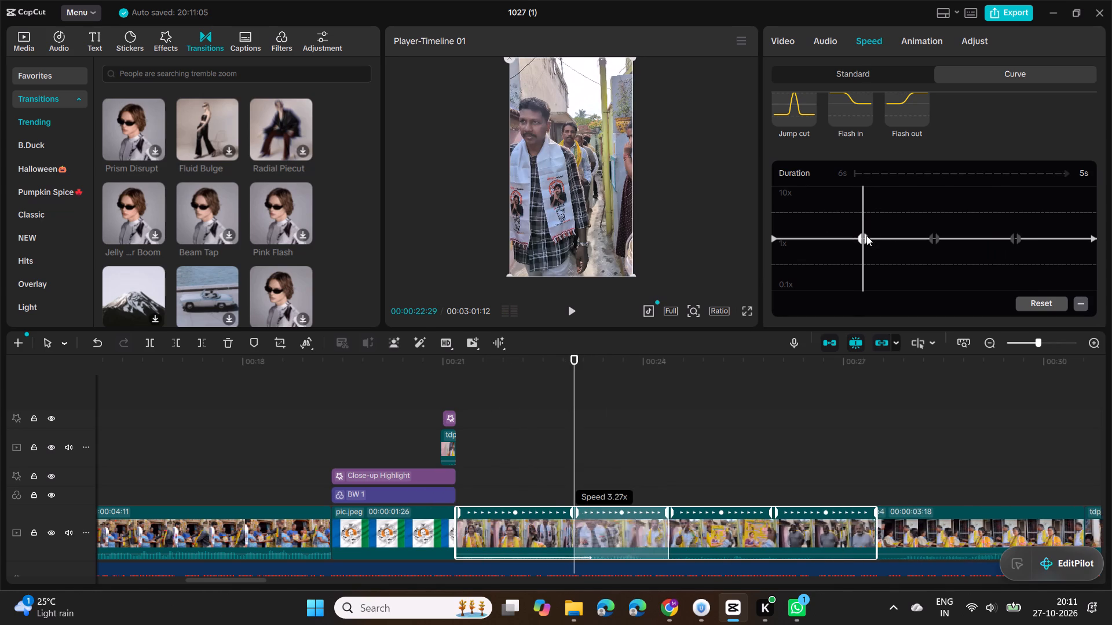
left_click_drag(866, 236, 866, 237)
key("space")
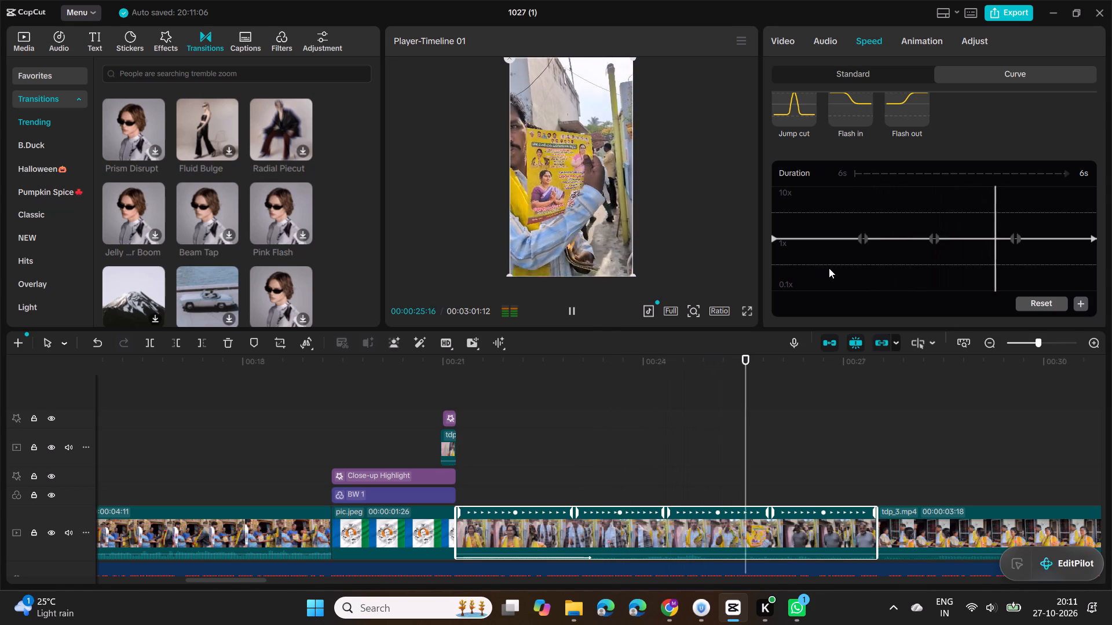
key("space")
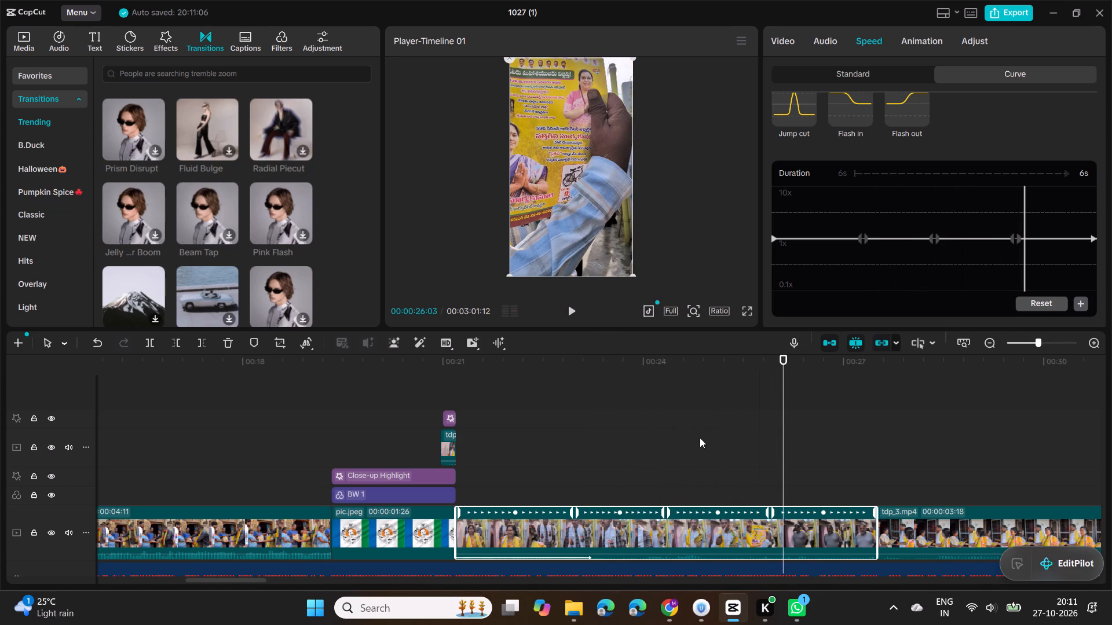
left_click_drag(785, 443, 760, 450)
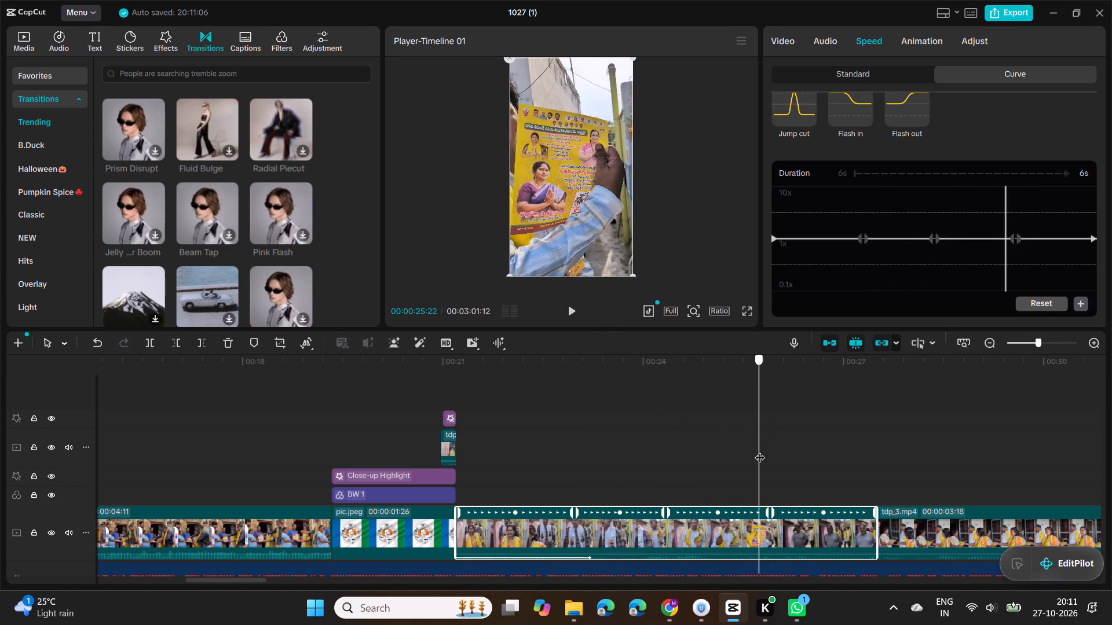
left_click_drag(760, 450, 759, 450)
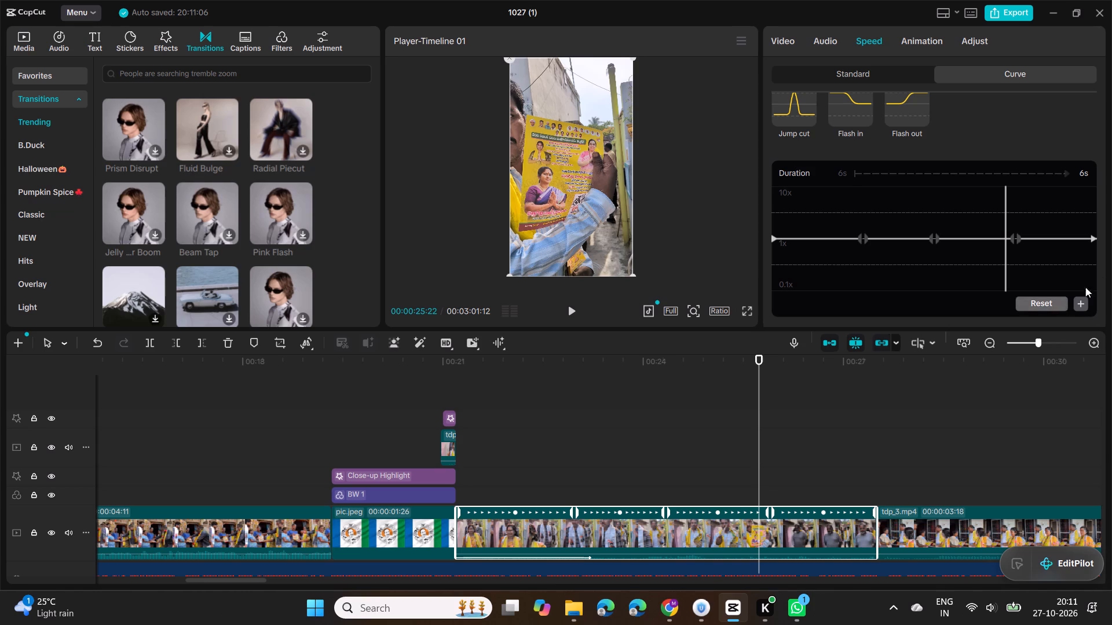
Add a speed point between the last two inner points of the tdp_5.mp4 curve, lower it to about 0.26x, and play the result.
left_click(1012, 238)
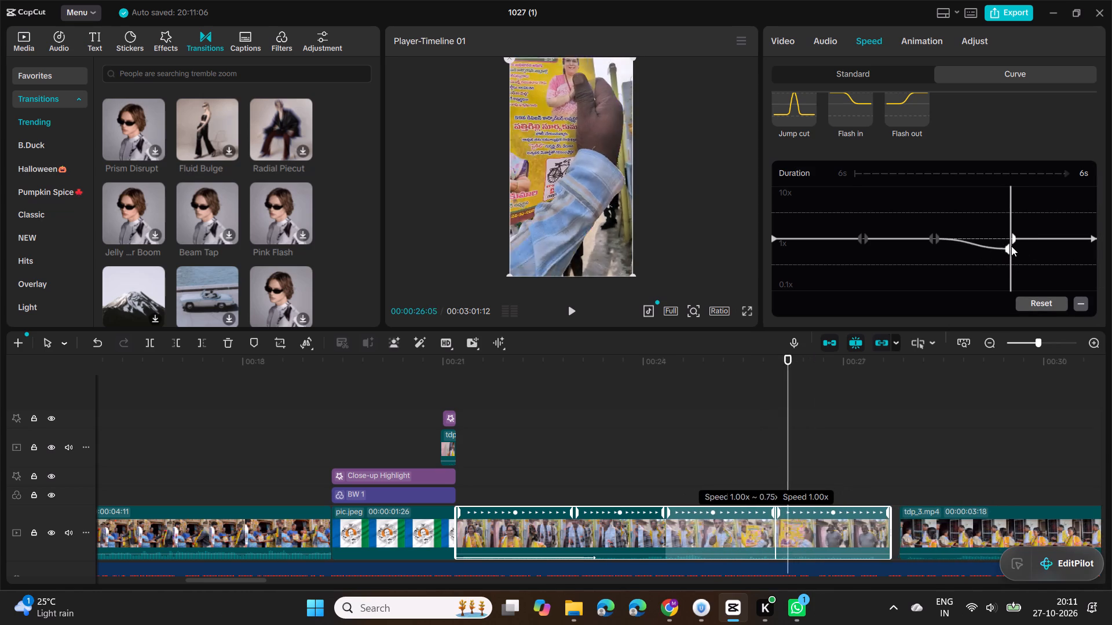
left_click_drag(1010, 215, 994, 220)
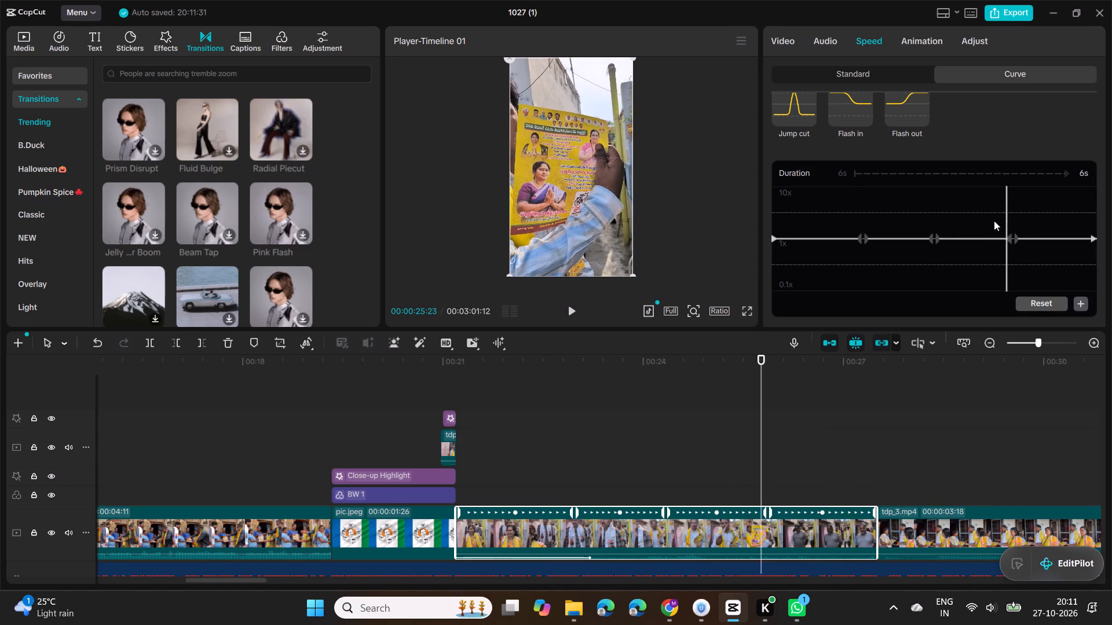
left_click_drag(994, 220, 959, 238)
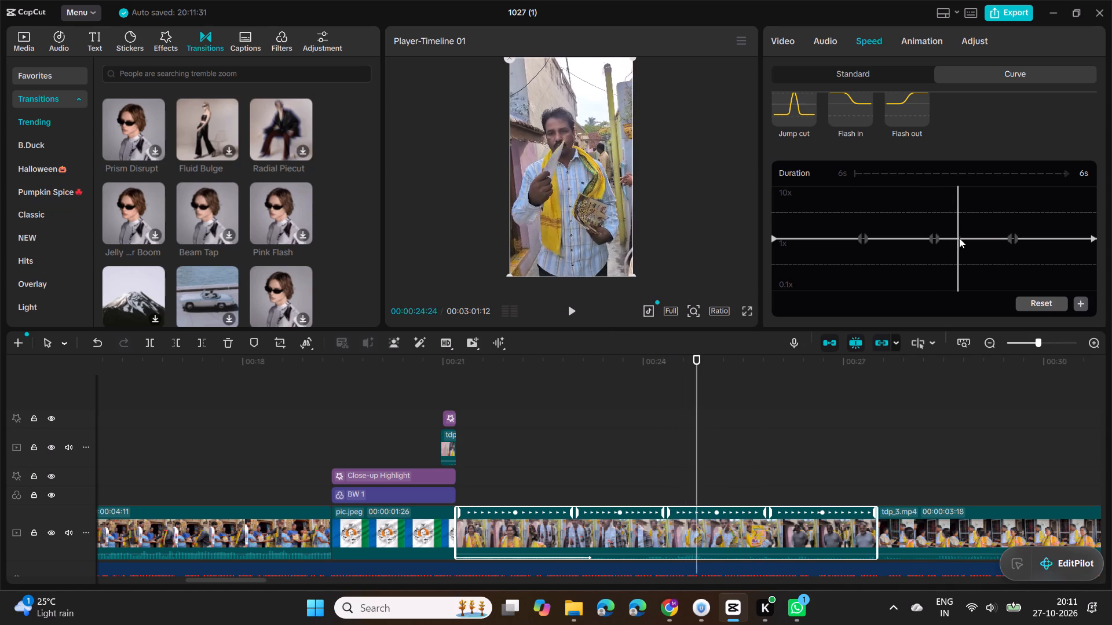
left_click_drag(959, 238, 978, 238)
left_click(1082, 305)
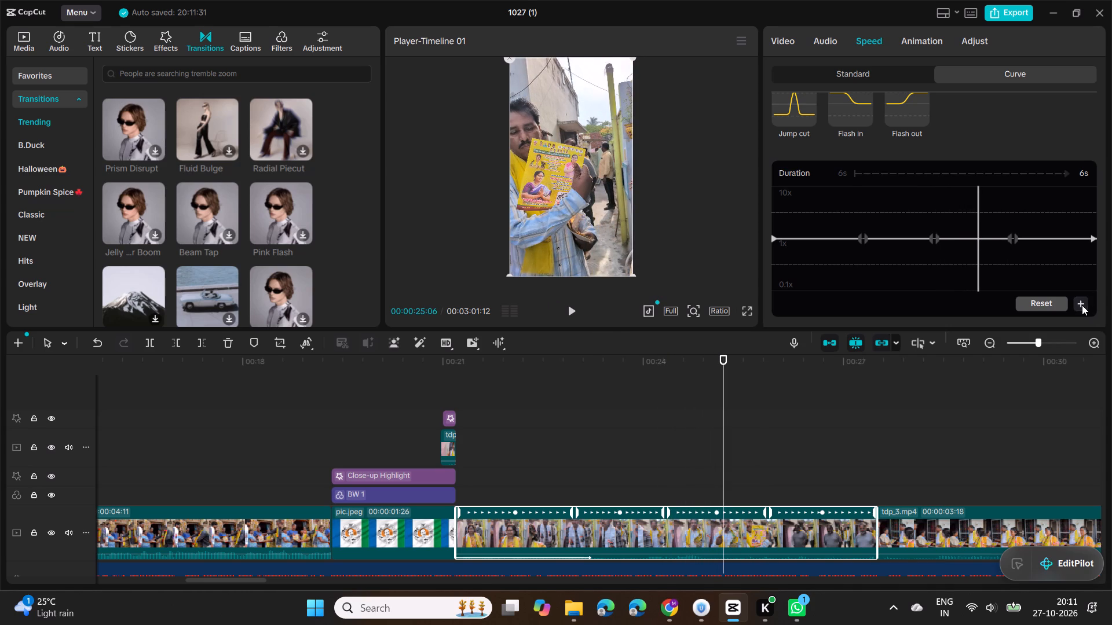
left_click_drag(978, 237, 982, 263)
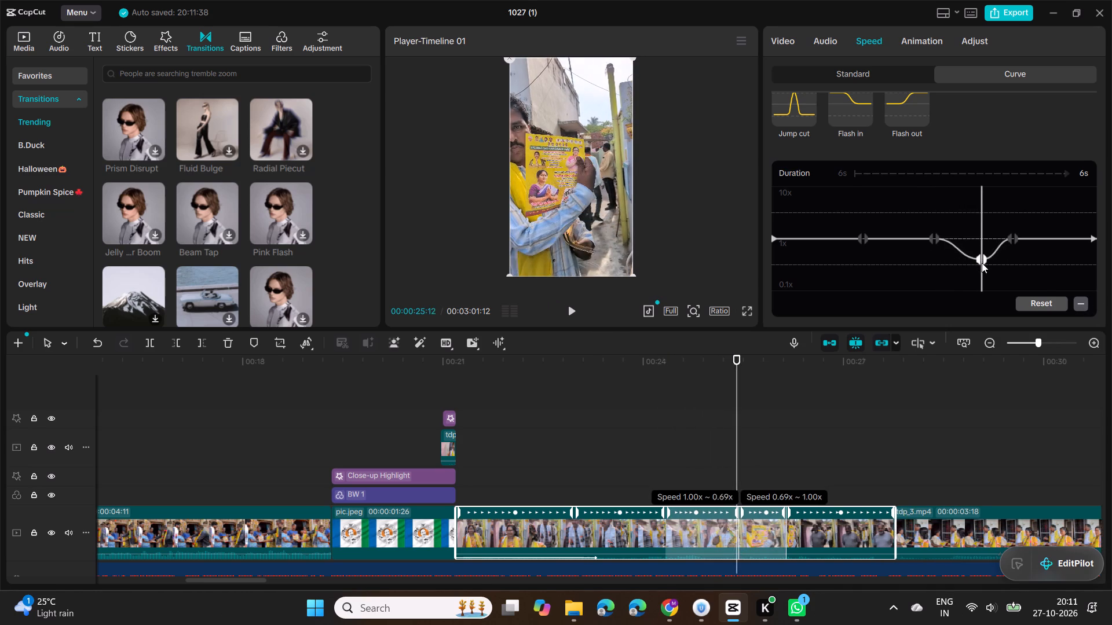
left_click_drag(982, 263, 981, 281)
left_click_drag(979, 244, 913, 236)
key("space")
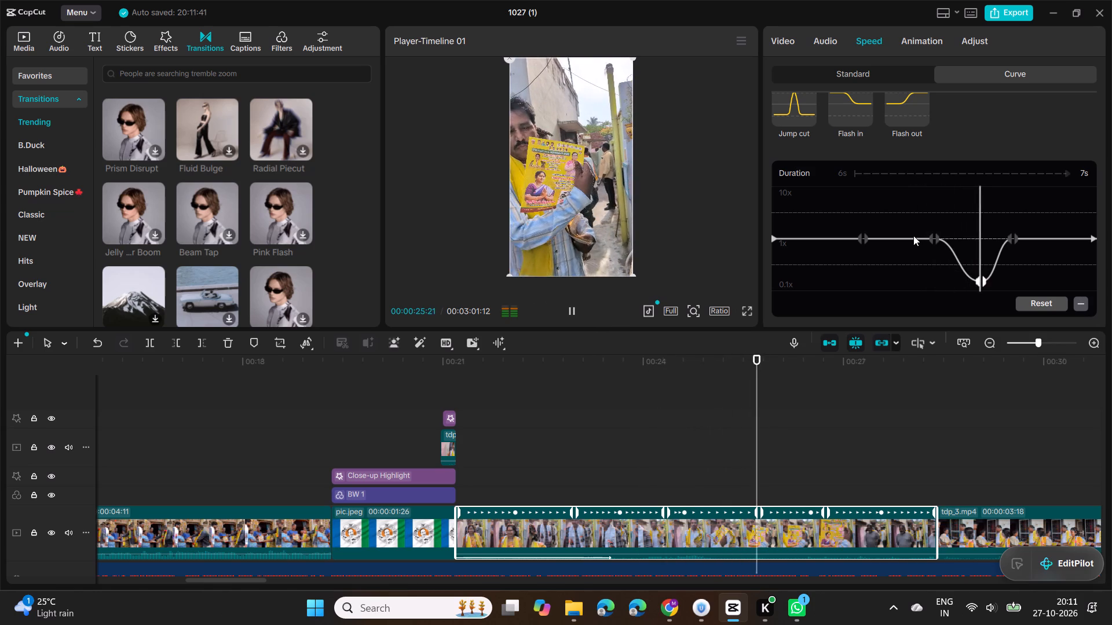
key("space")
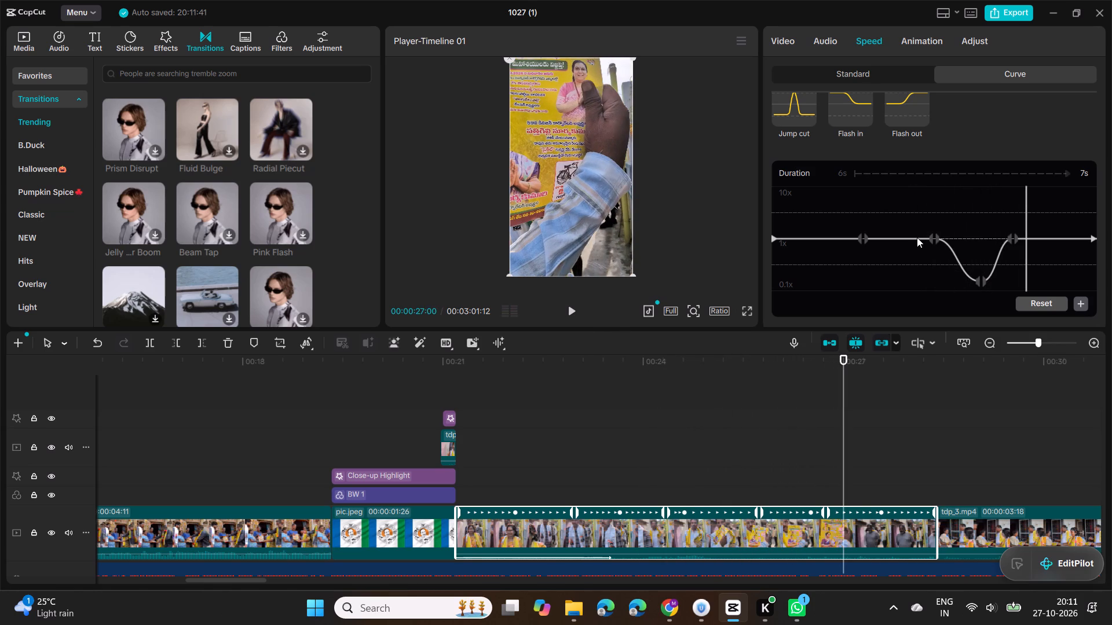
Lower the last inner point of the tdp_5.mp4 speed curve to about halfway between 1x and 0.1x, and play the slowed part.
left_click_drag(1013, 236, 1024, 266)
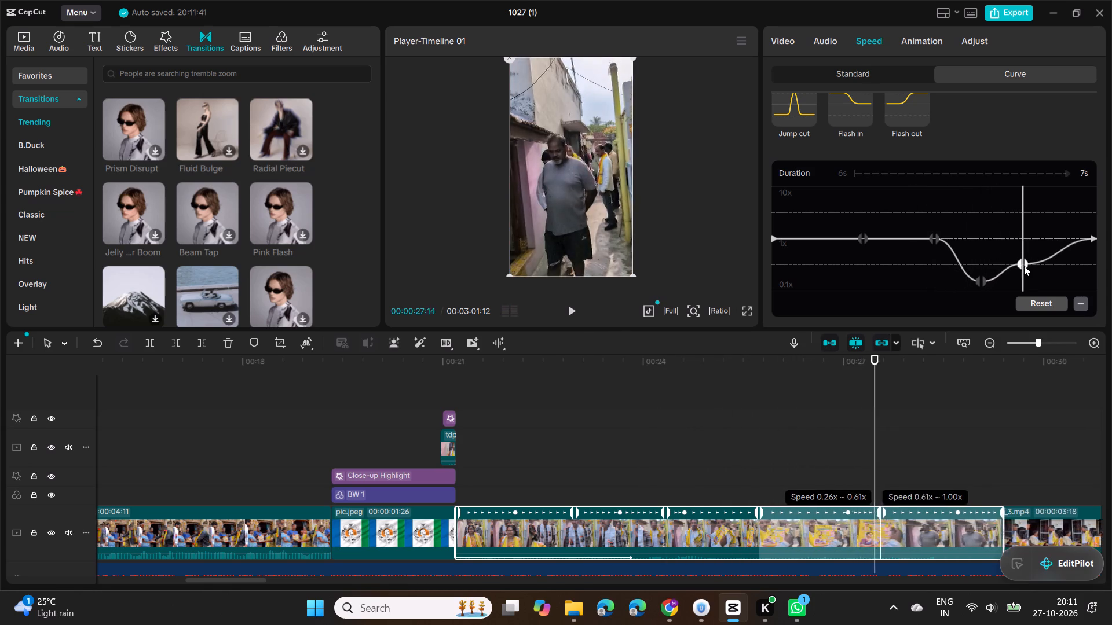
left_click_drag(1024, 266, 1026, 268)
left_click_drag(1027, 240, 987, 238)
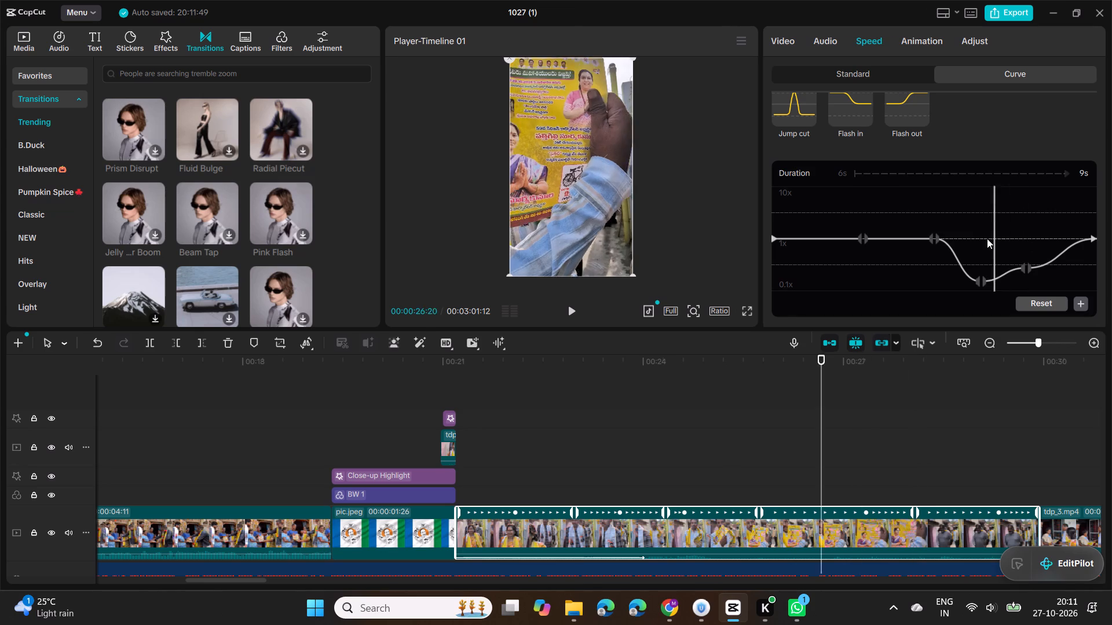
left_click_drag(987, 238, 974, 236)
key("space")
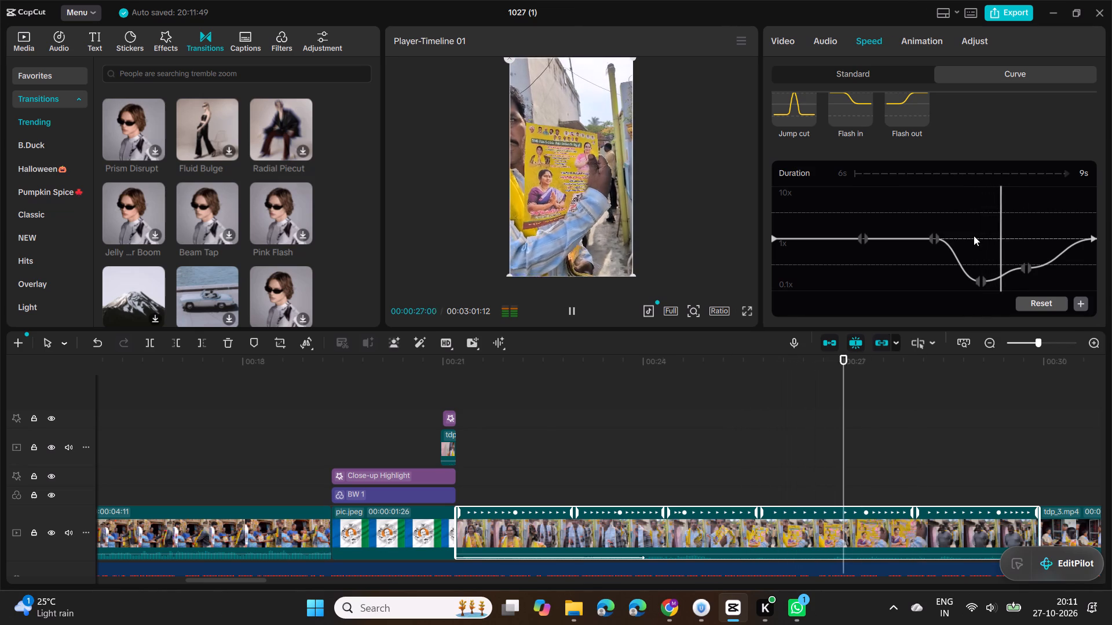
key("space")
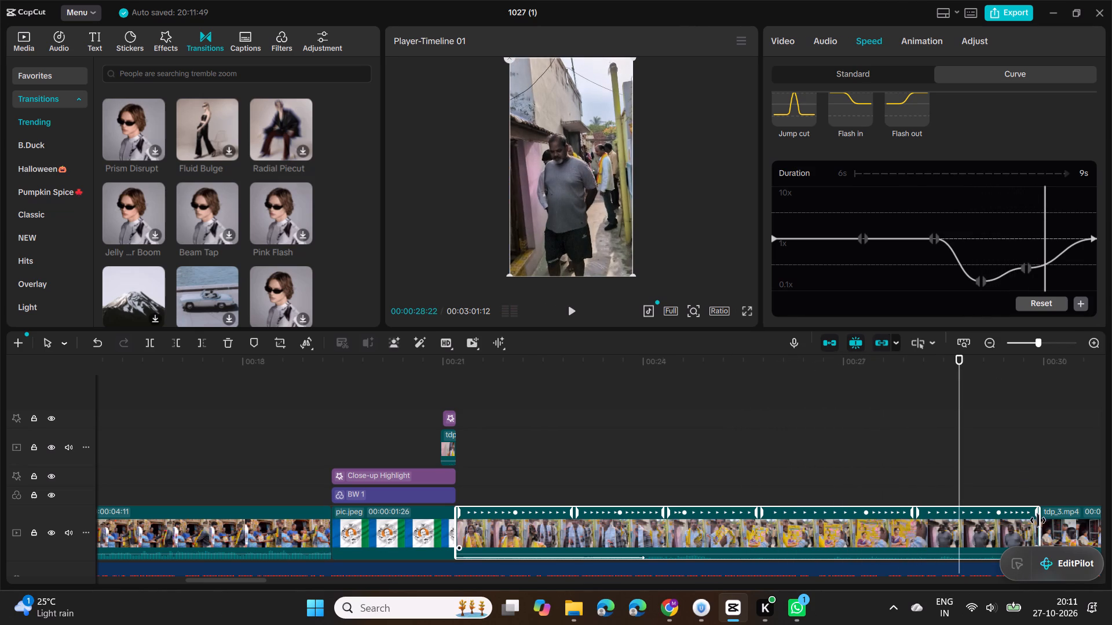
Trim the end of the main tdp_5.mp4 clip to a length of about 7 s, and play the slowed section.
left_click_drag(1037, 521, 934, 543)
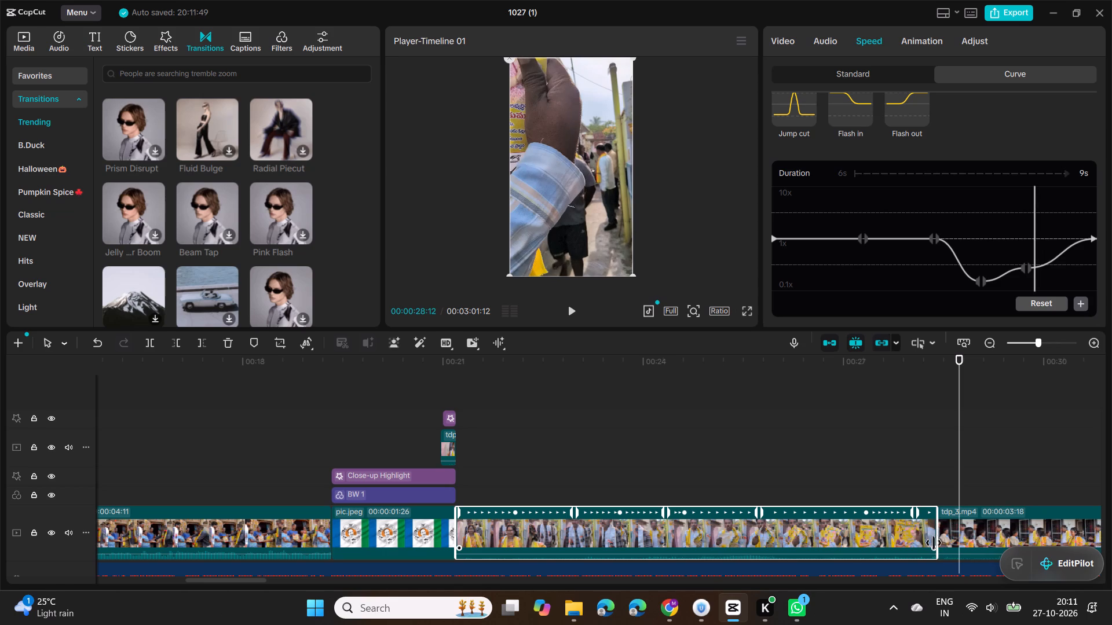
left_click_drag(934, 543, 927, 545)
left_click_drag(958, 417, 767, 469)
key("space")
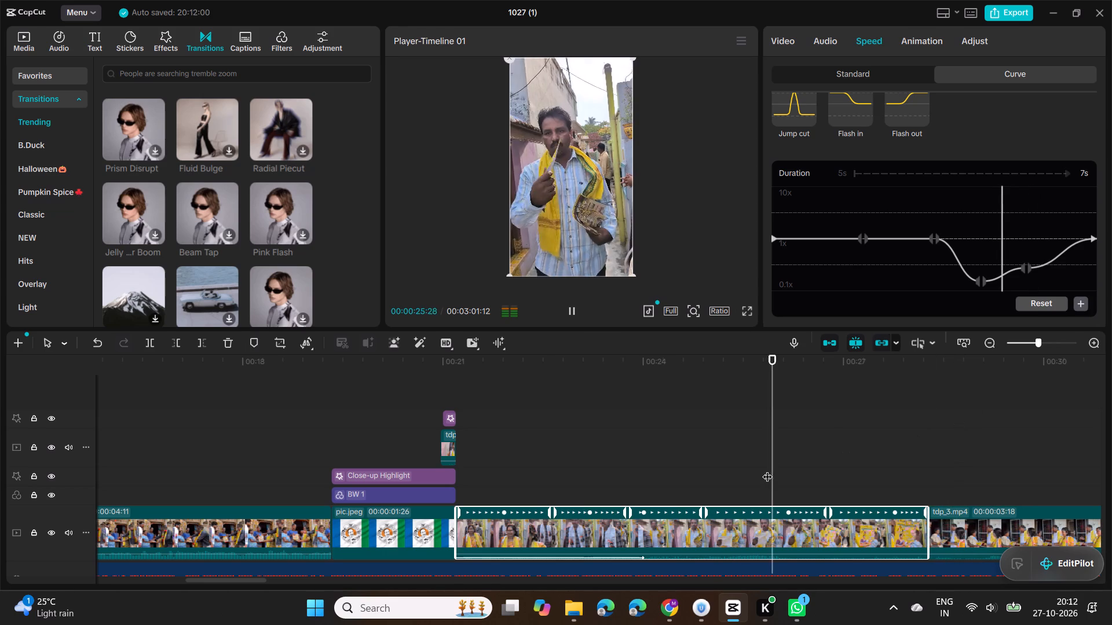
key("space")
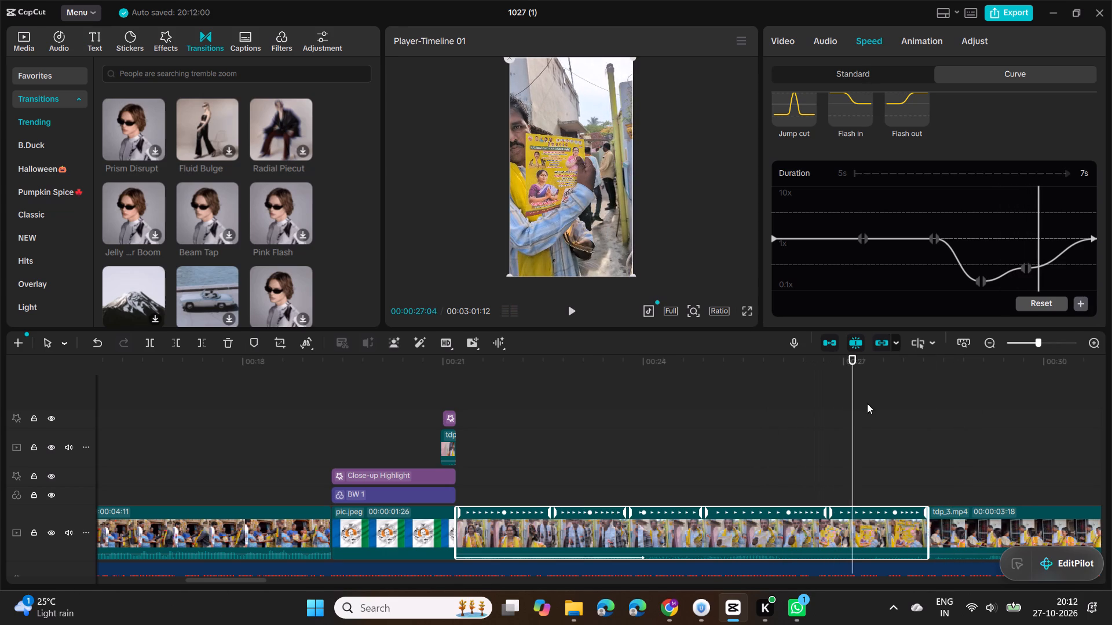
left_click_drag(851, 432, 648, 417)
key("space")
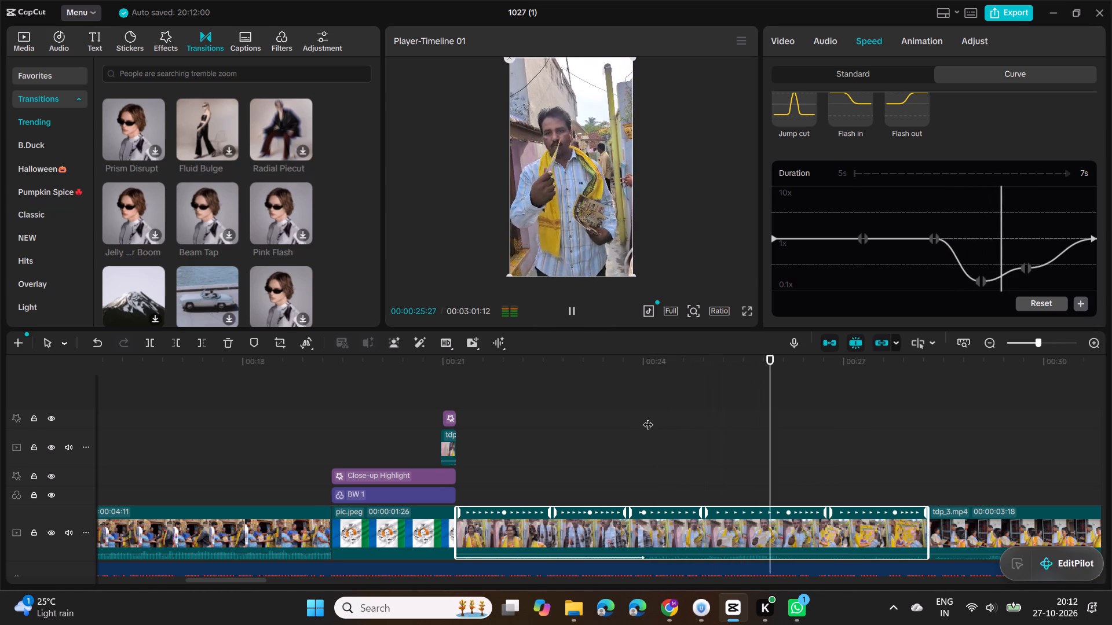
key("space")
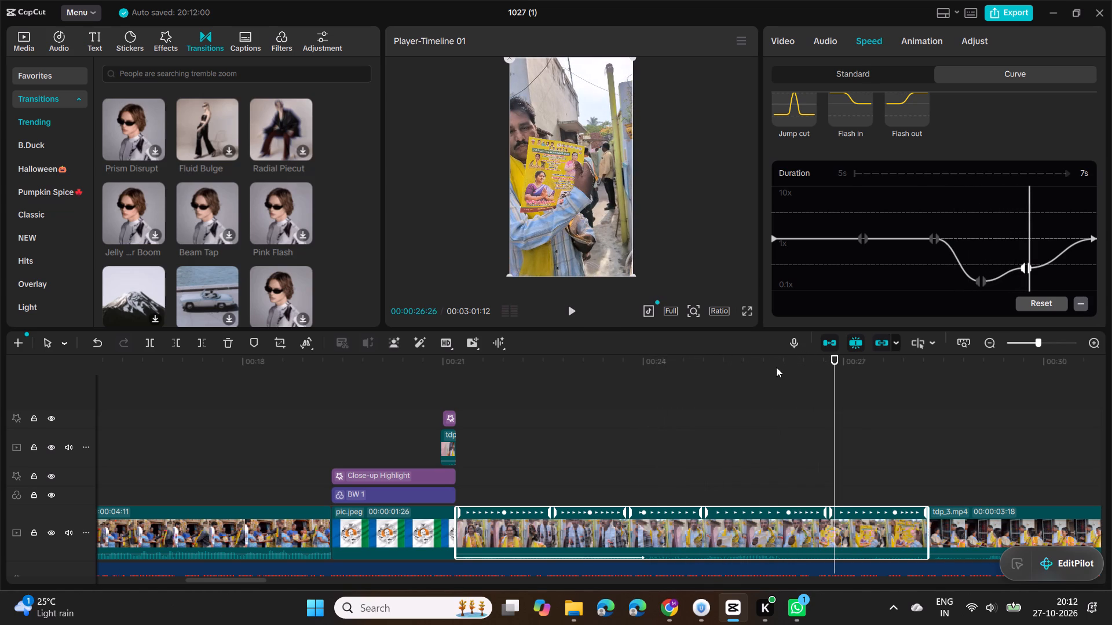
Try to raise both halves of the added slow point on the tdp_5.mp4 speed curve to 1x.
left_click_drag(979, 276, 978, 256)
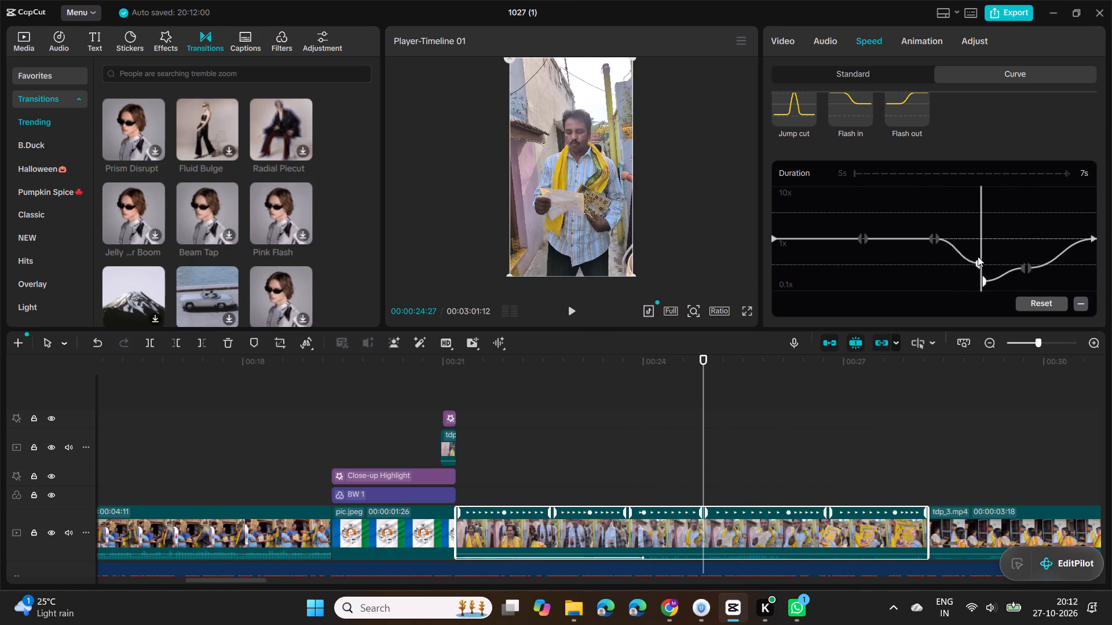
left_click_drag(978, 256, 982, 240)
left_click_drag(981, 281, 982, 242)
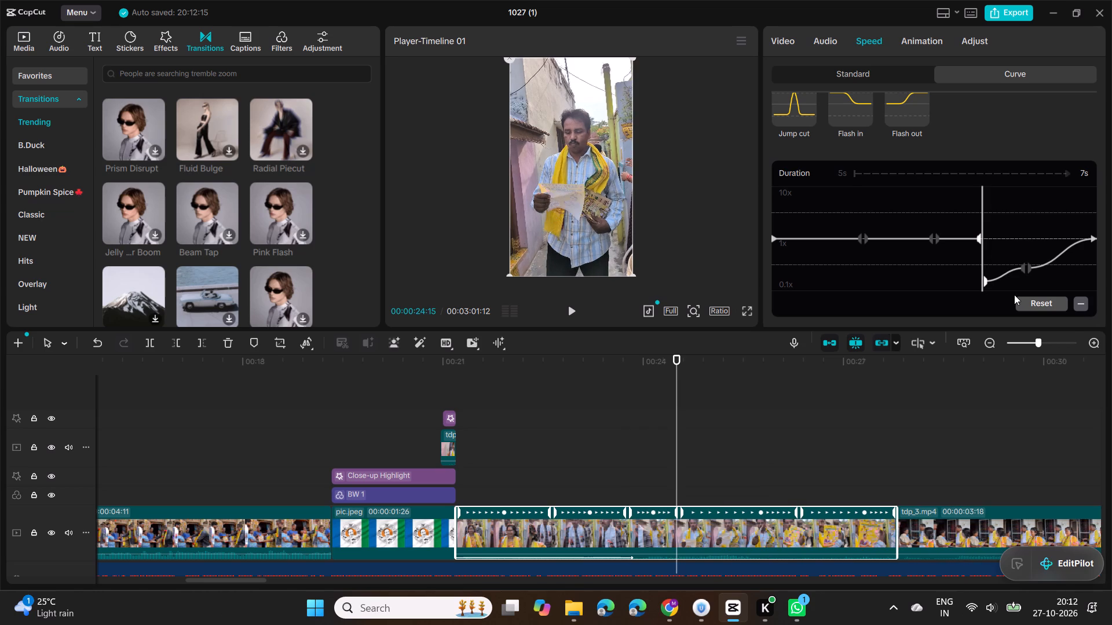
Reset the tdp_5.mp4 speed curve to its flat default, and deselect the clip.
left_click(1021, 297)
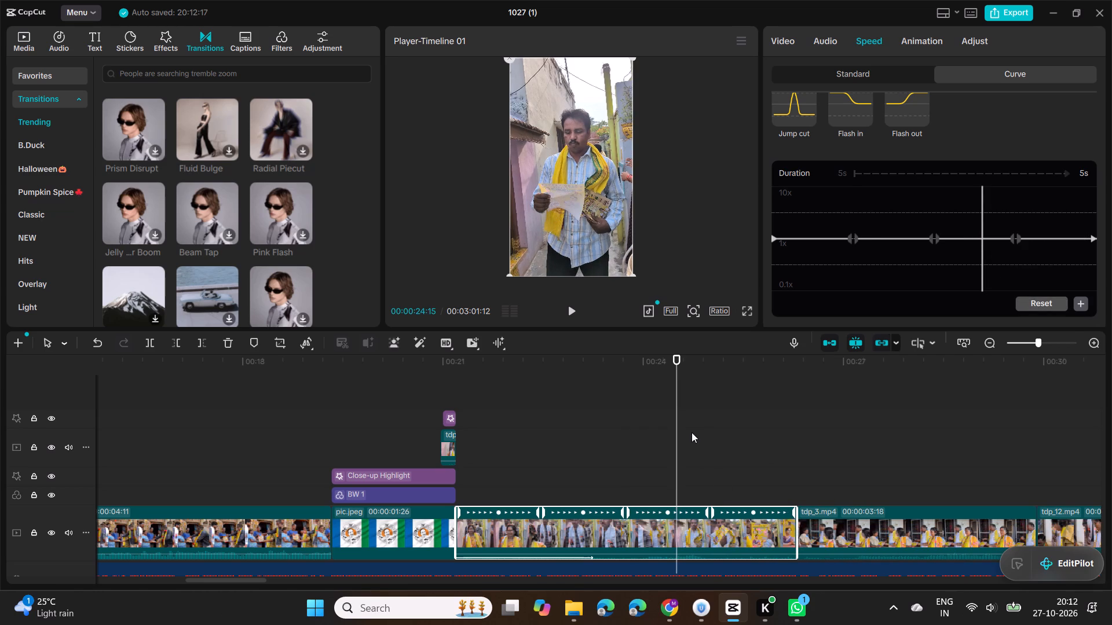
left_click_drag(683, 429, 524, 424)
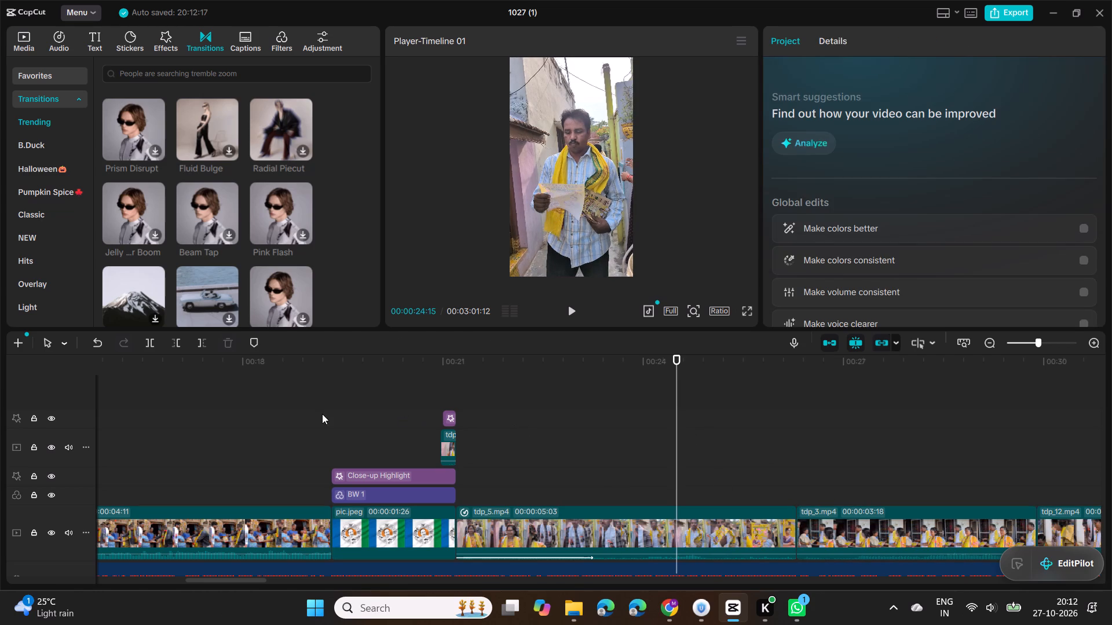
Delete the leftover TDP song audio segment that follows the end of the final main_tdp.mp4 clip.
scroll(794, 460, "left", 7)
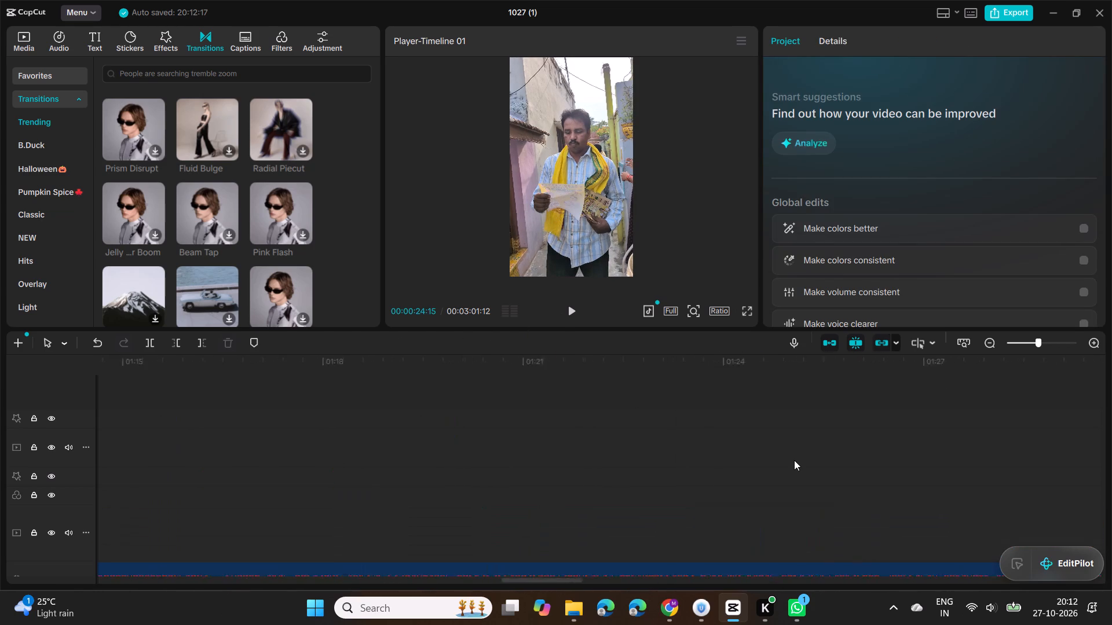
scroll(794, 460, "left", 2)
scroll(794, 460, "right", 4)
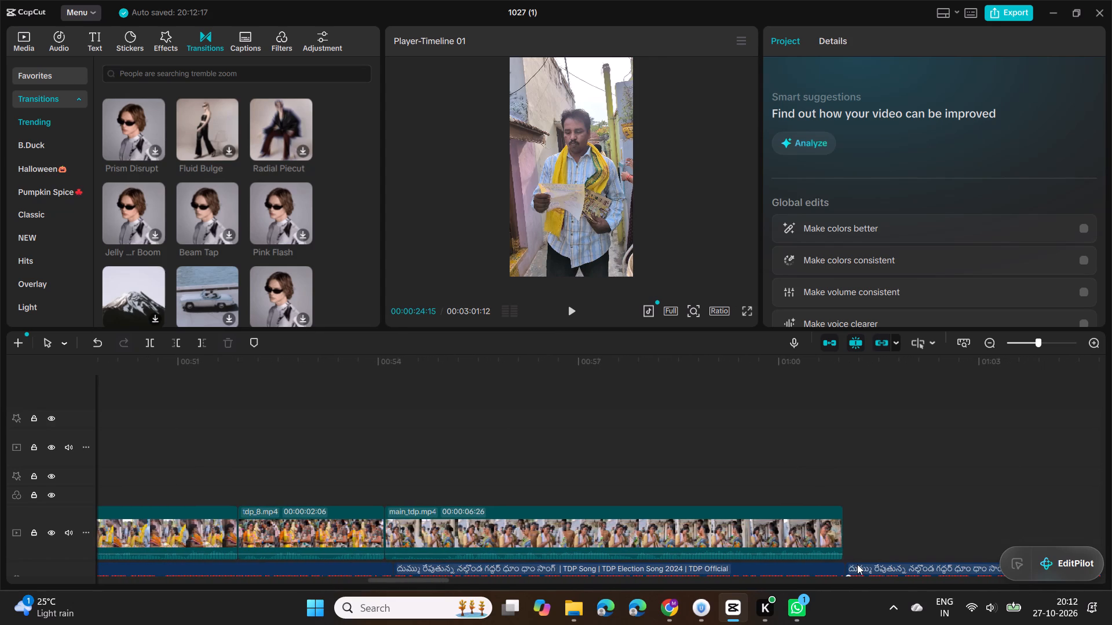
scroll(857, 564, "down", 1)
left_click(852, 550)
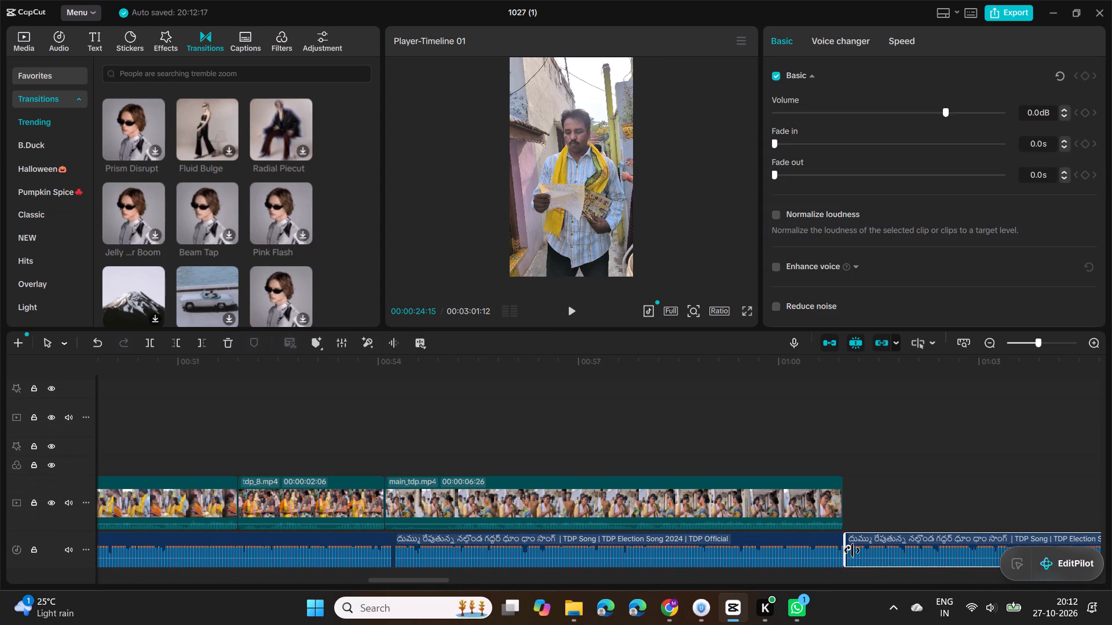
left_click(817, 554)
left_click(878, 551)
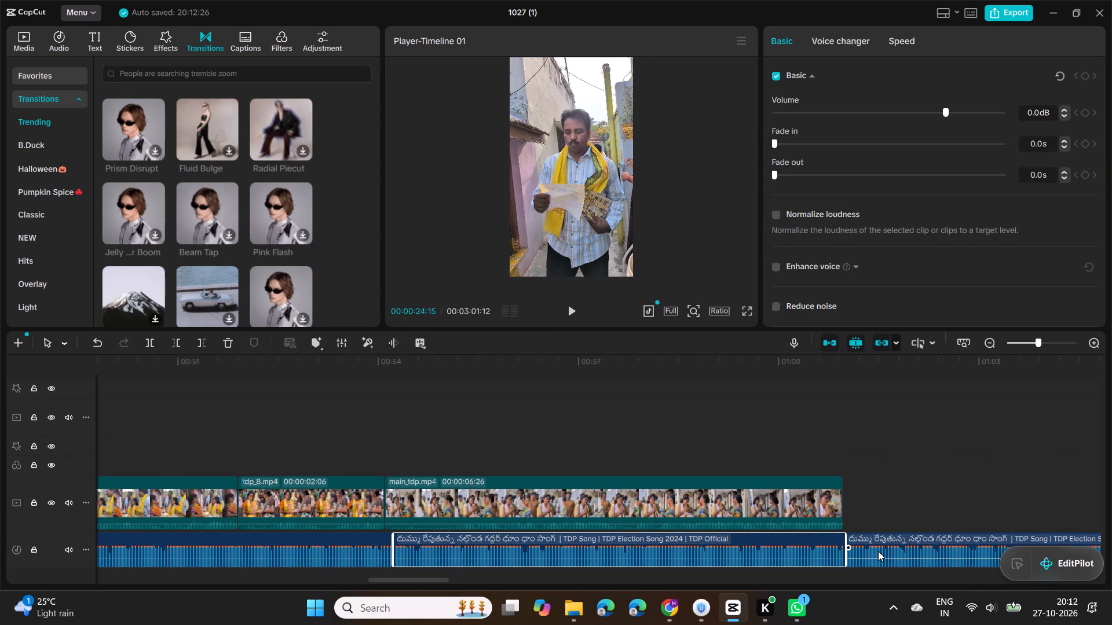
key("Delete")
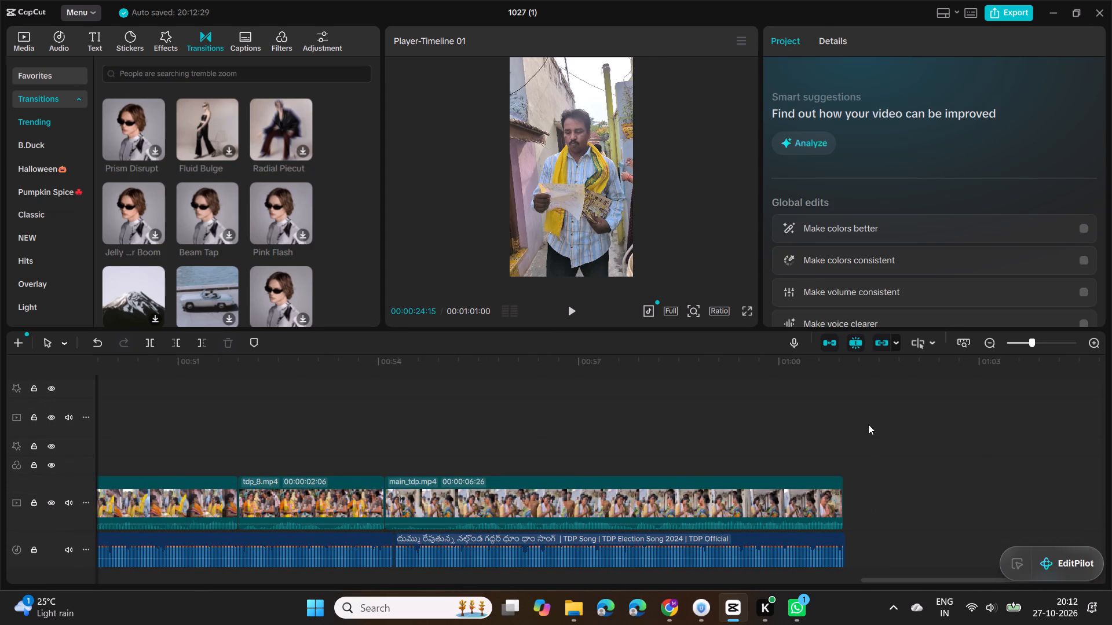
Play the video in full screen from the beginning to review the edit.
left_click(748, 307)
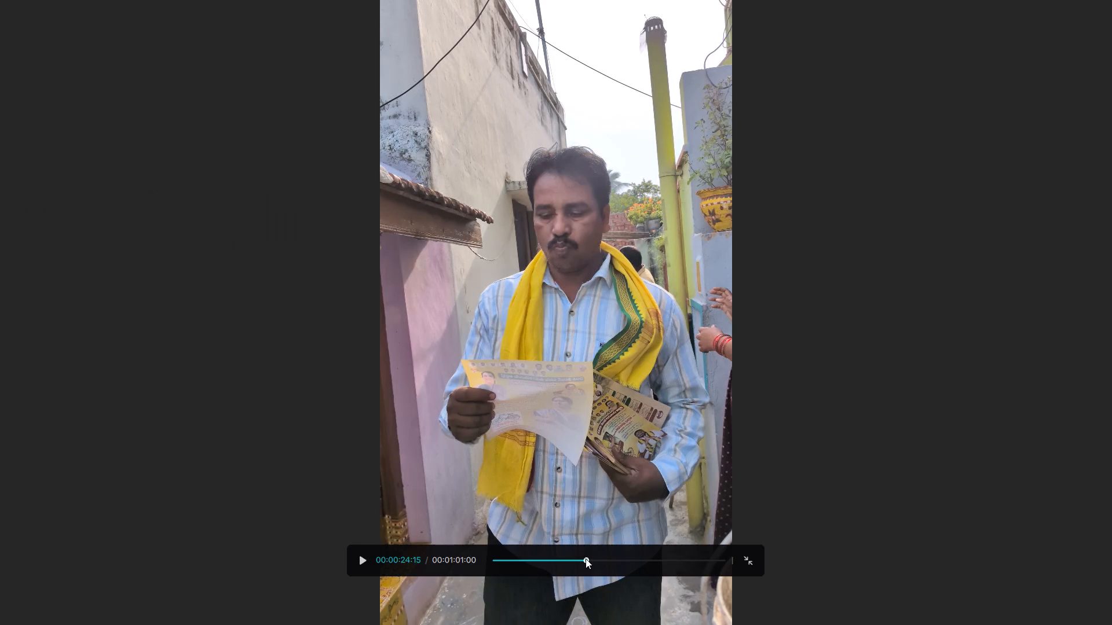
left_click_drag(586, 558, 459, 583)
key("space")
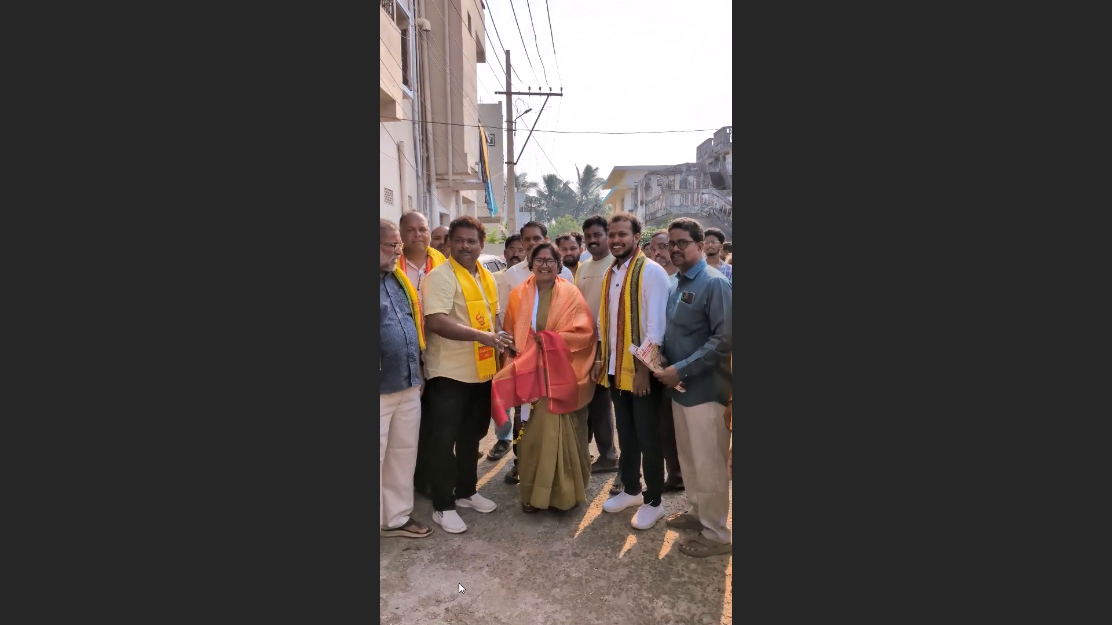
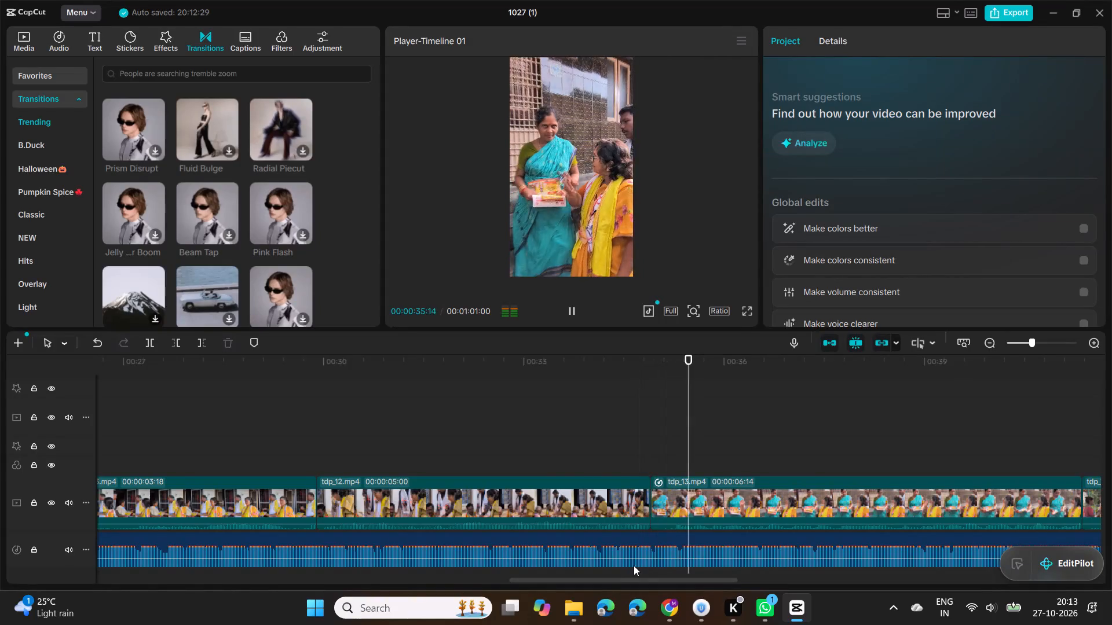
Turn off automatic background removal on the tdp_16 clip, the third clip in the main track.
scroll(532, 499, "right", 7)
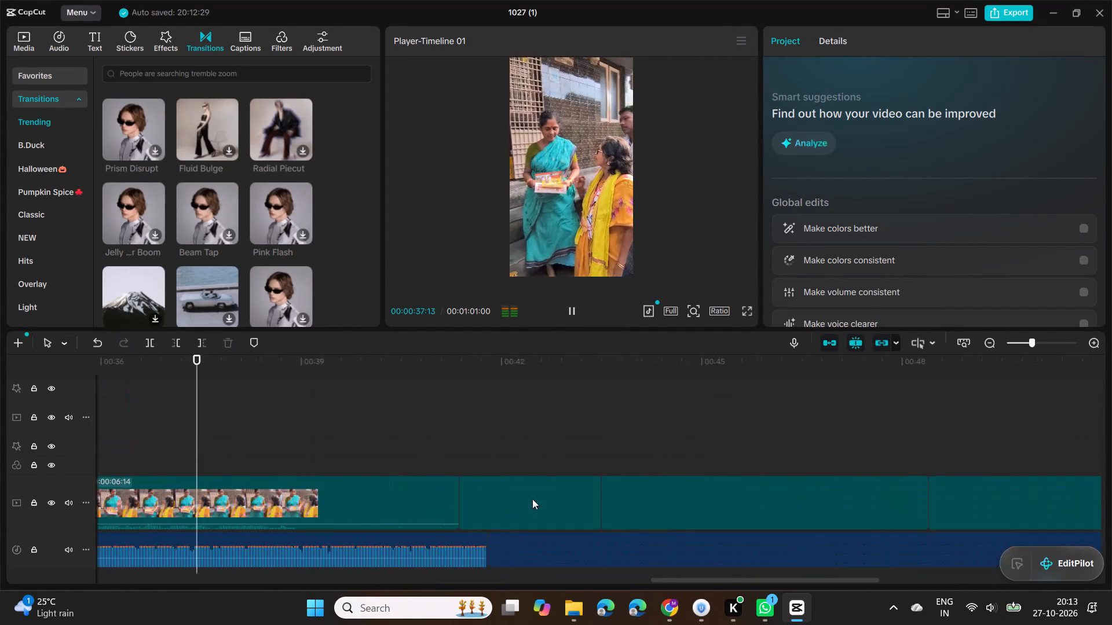
left_click(484, 399)
key("space")
scroll(484, 399, "right", 11)
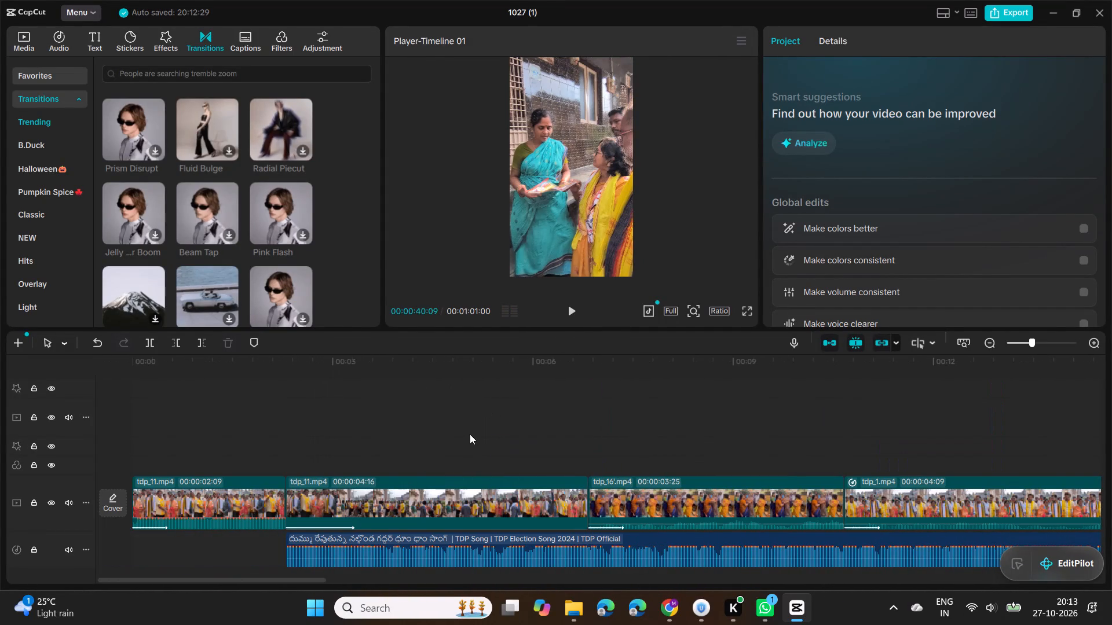
left_click(430, 494)
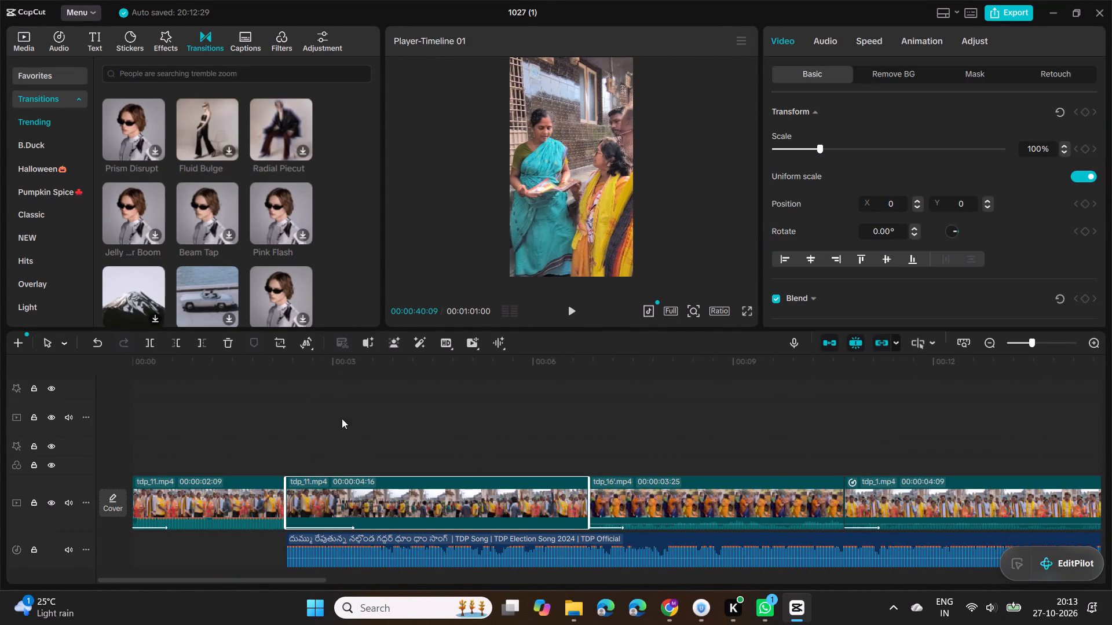
left_click(334, 411)
left_click(645, 480)
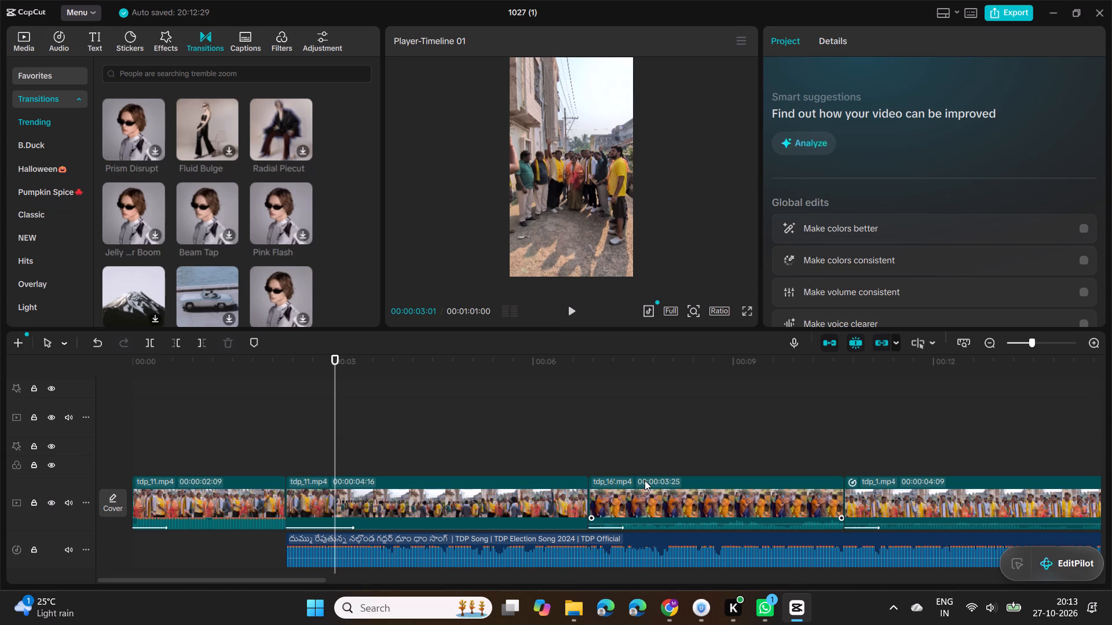
left_click(634, 409)
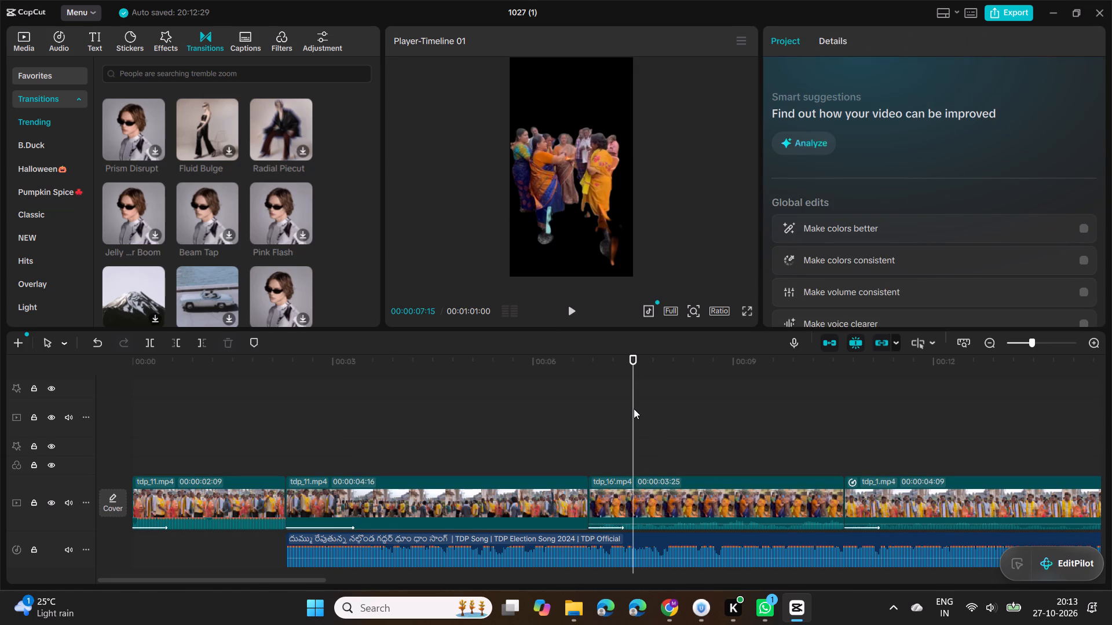
left_click(641, 510)
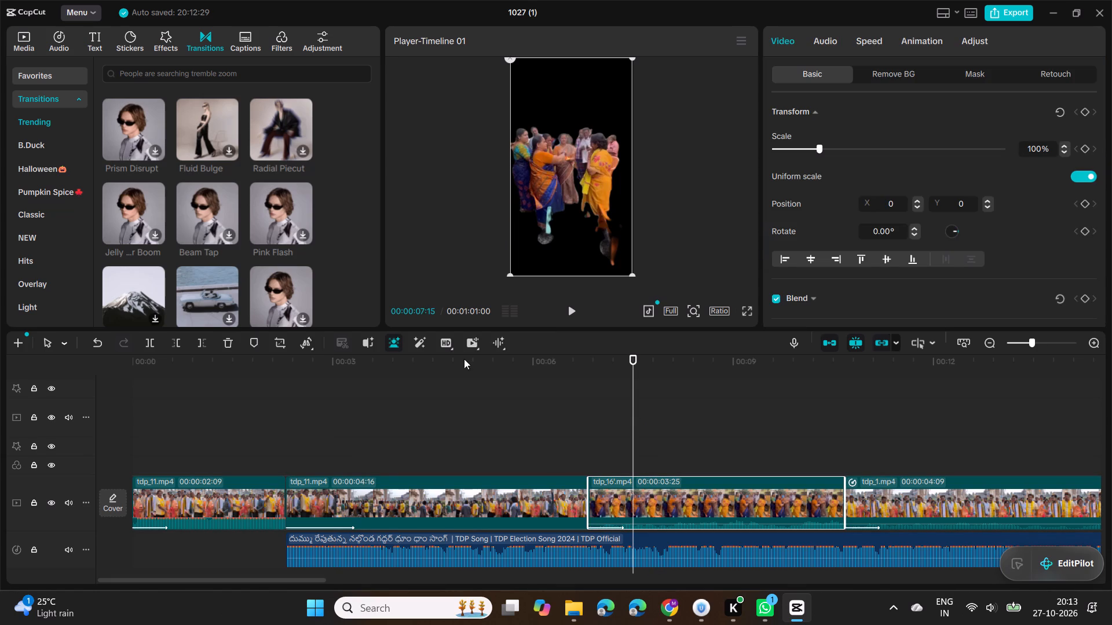
left_click(21, 43)
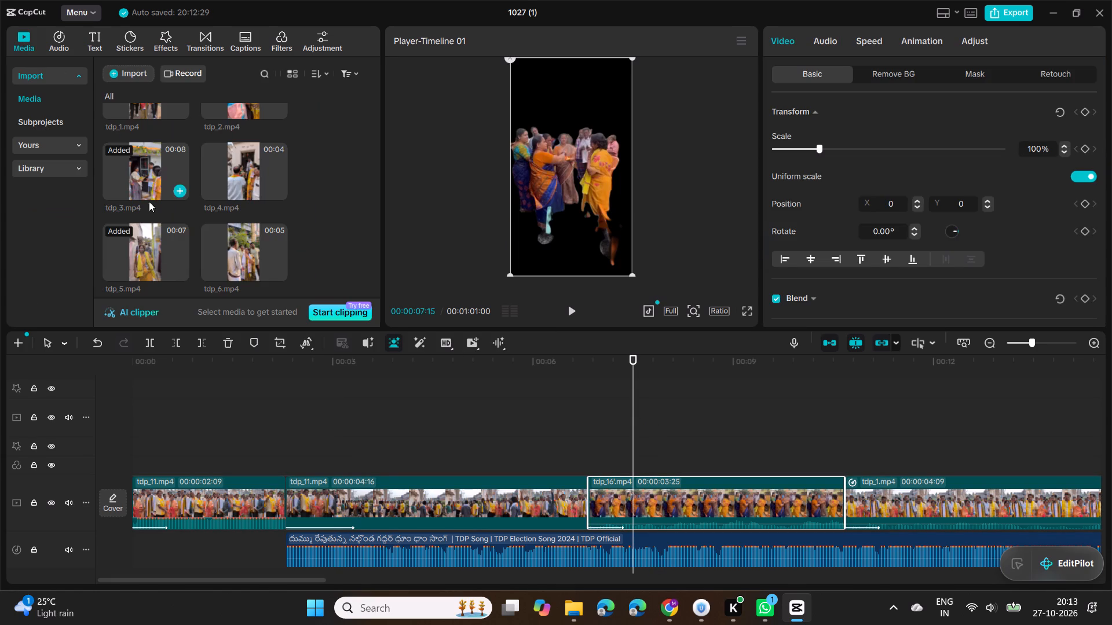
left_click(902, 68)
left_click(779, 111)
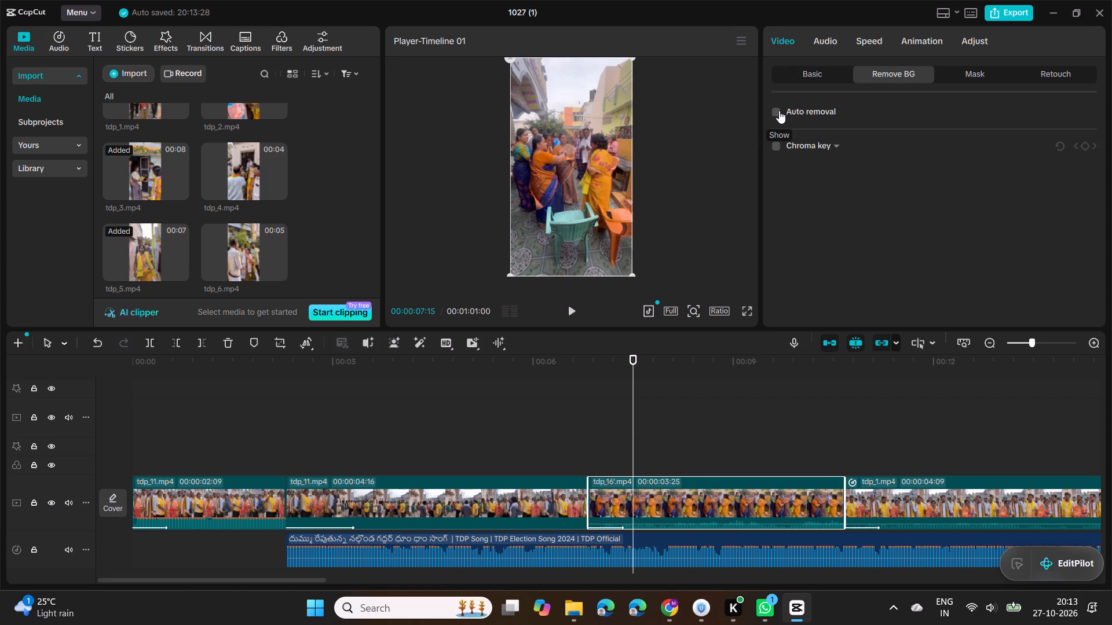
Apply the Flas...hake In animation to tdp_15.mp4 after checking the In animations on the tdp_16 and tdp_1.mp4 clips.
left_click_drag(631, 392, 580, 401)
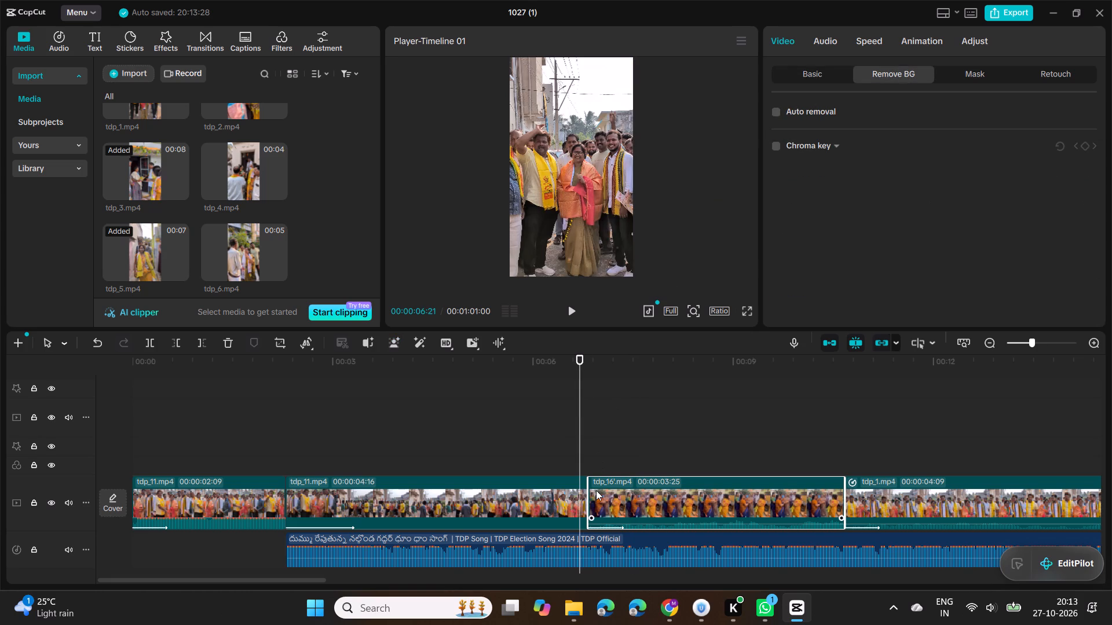
left_click(596, 493)
left_click(803, 68)
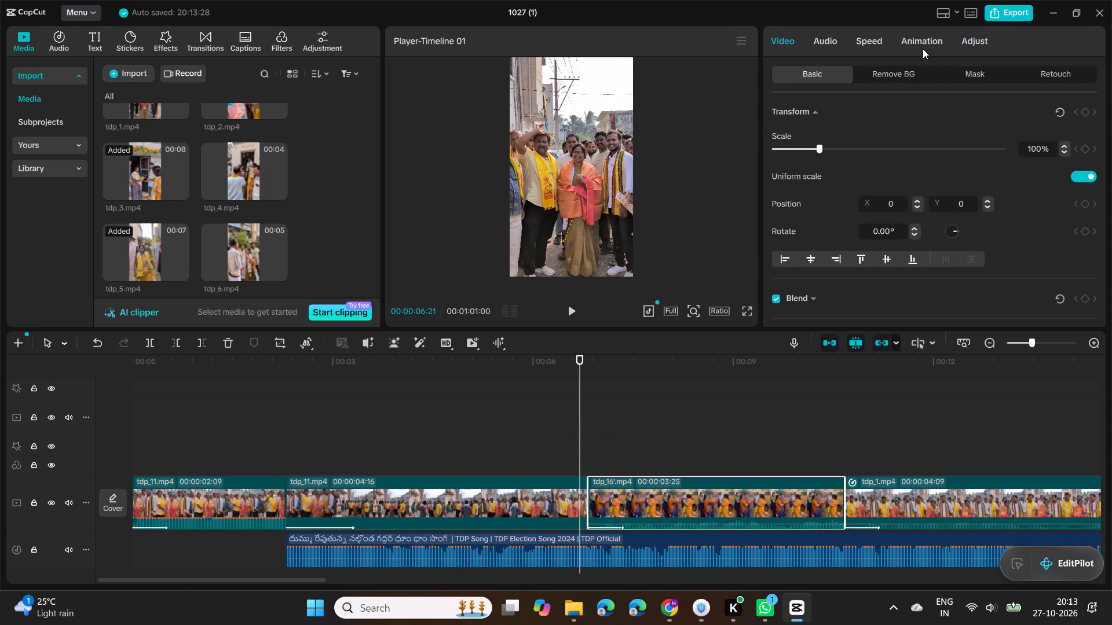
left_click(920, 44)
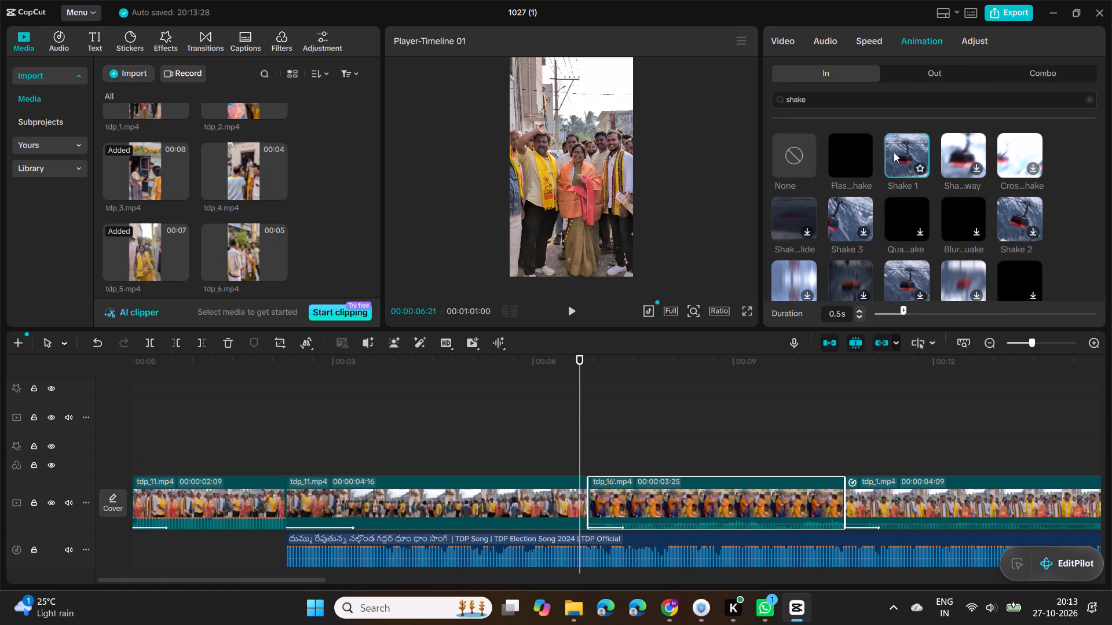
left_click(865, 499)
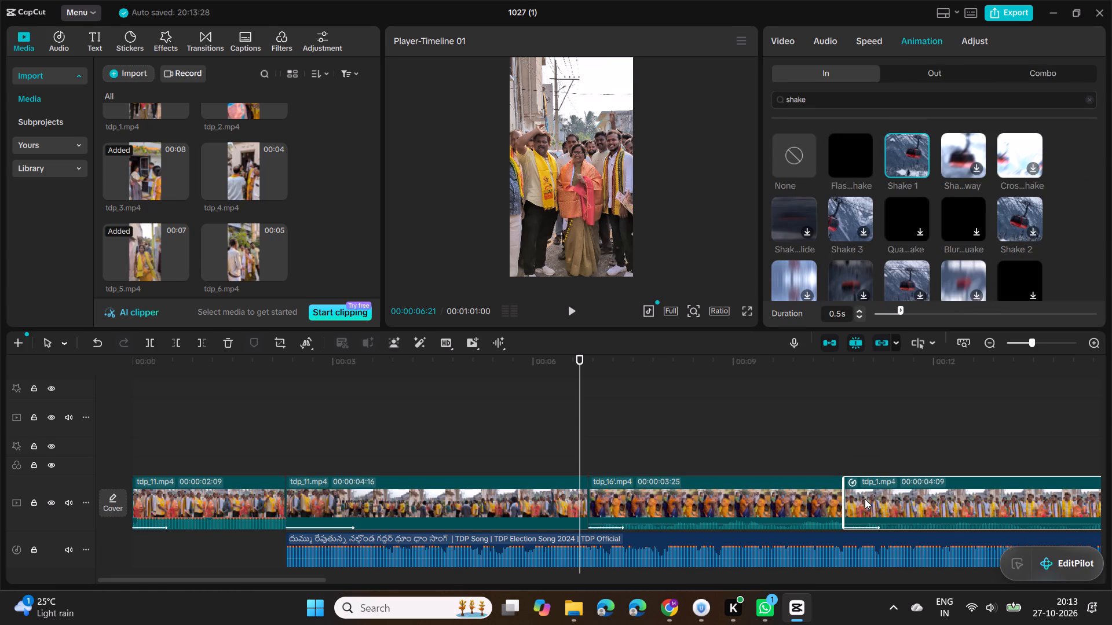
scroll(917, 427, "left", 1)
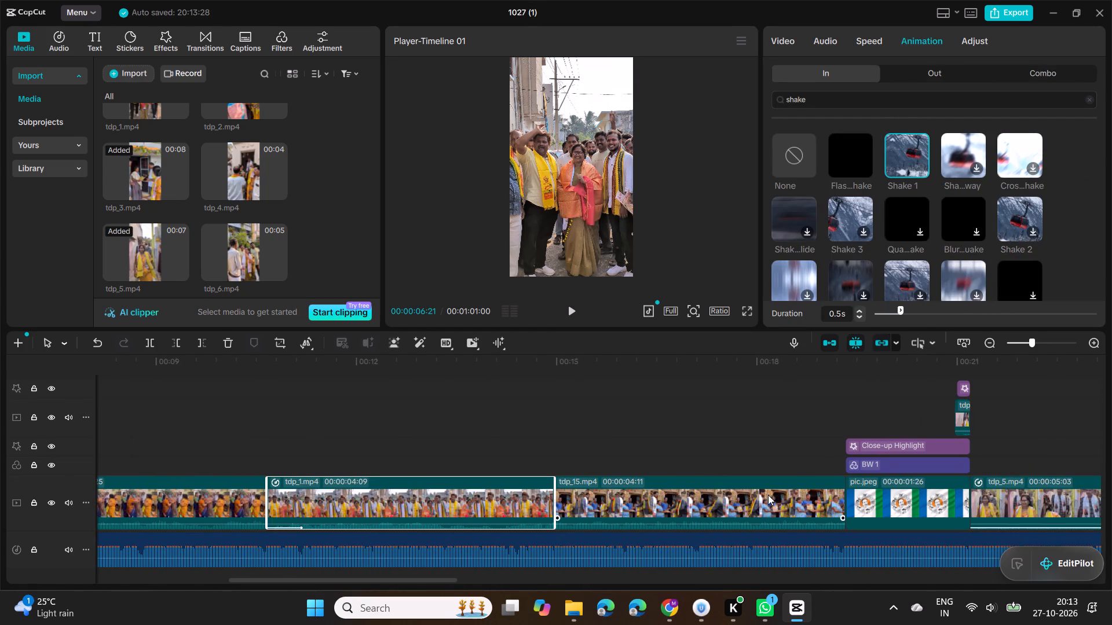
left_click(768, 495)
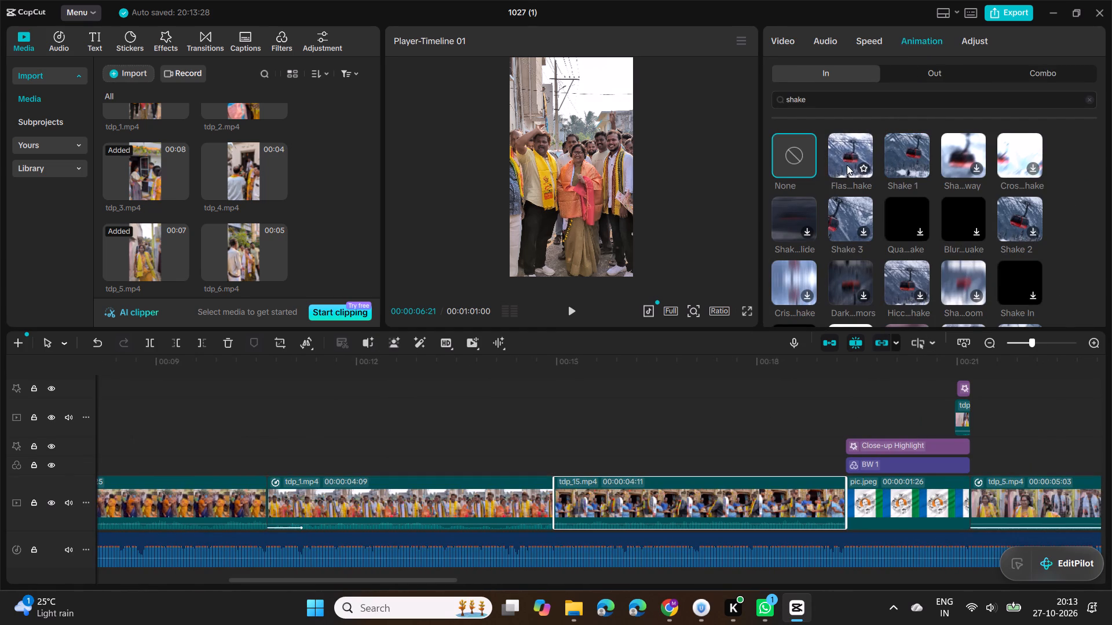
left_click(847, 165)
double_click(847, 165)
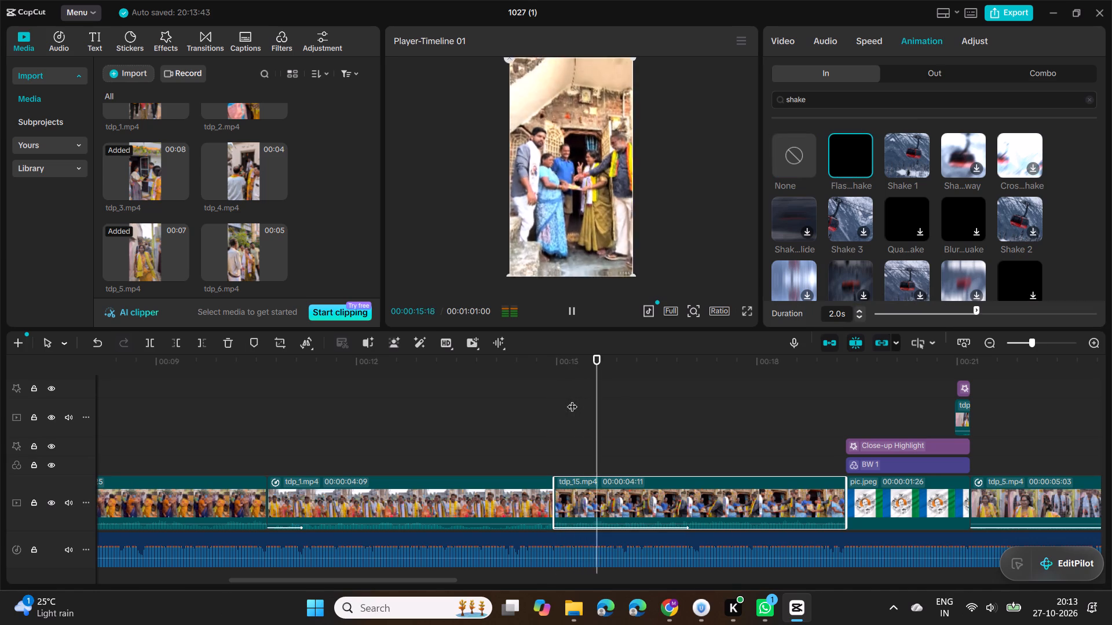
Apply the Flas...hake In animation to tdp_3.mp4 and the tdp_12.mp4 clip that follows it.
scroll(903, 459, "left", 1)
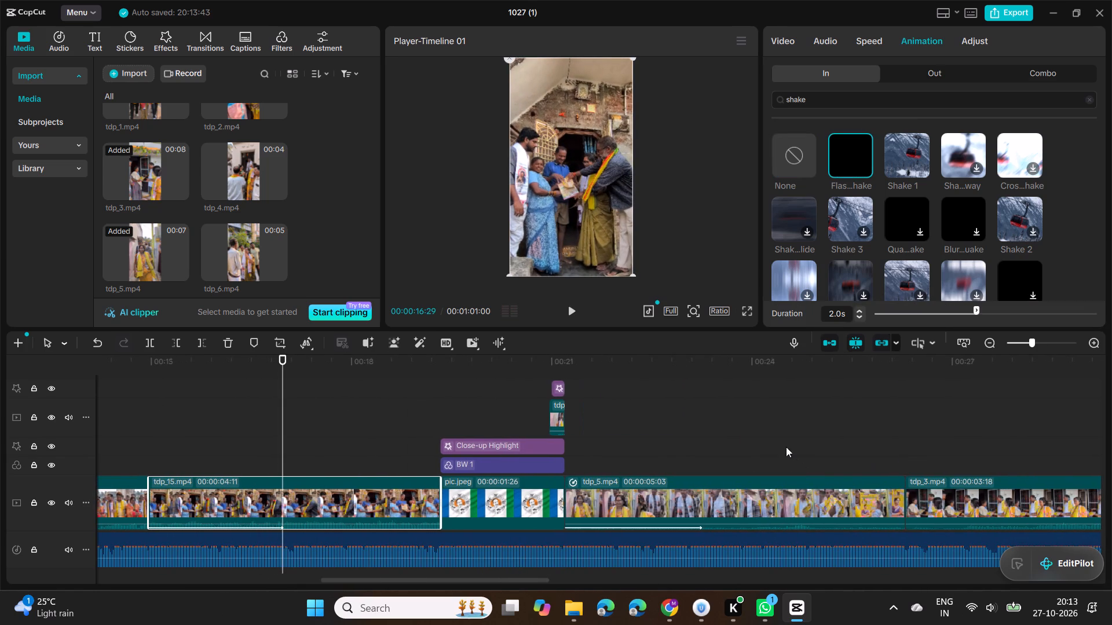
key("space")
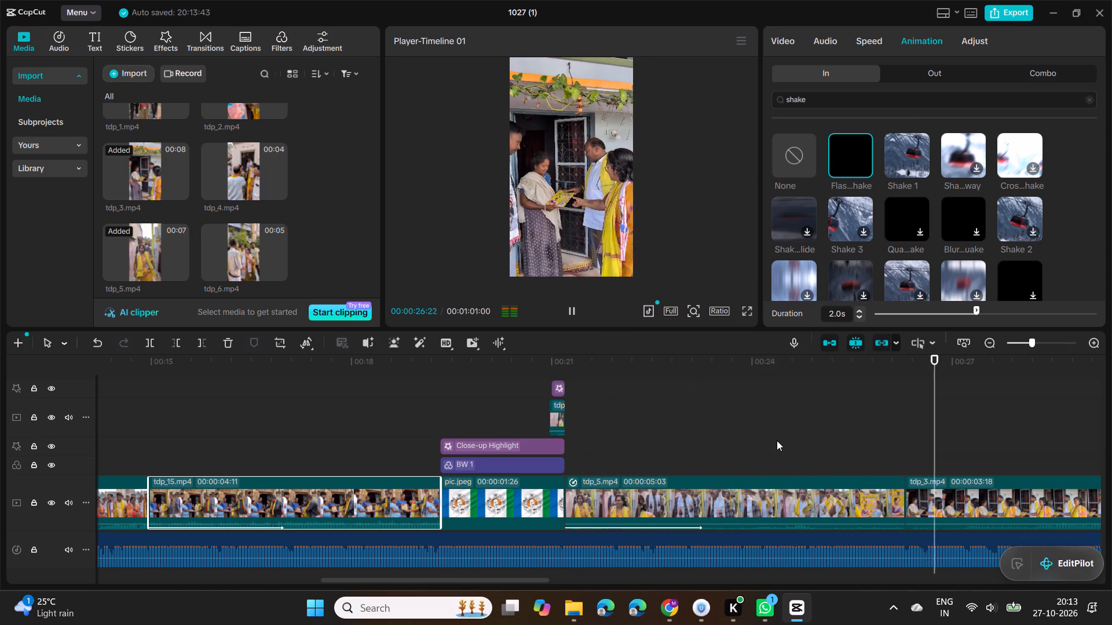
key("space")
left_click(928, 494)
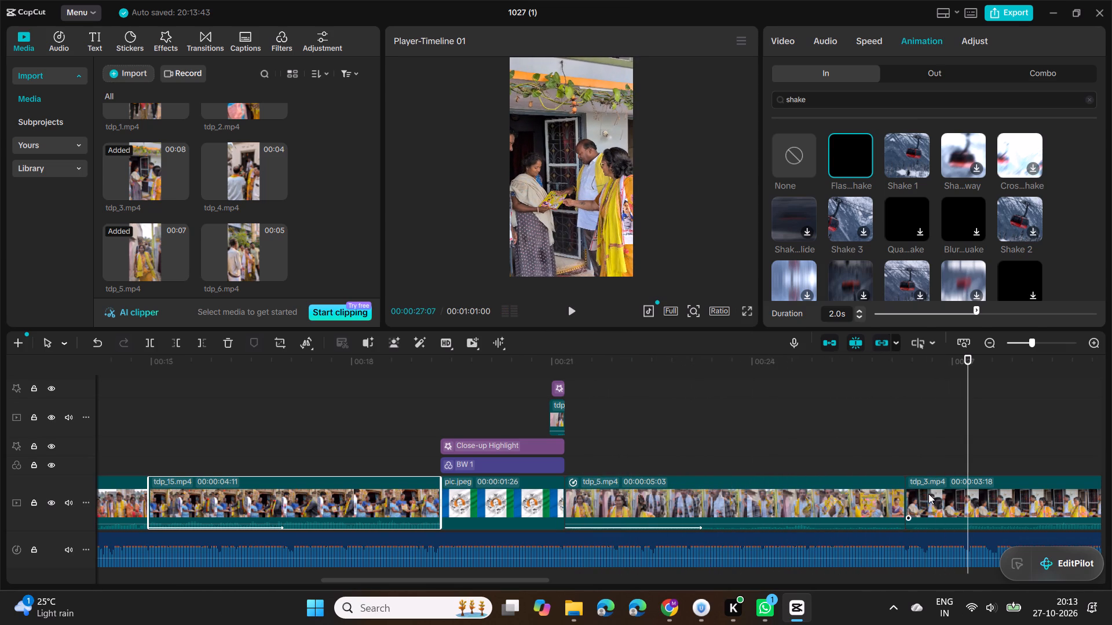
left_click(853, 158)
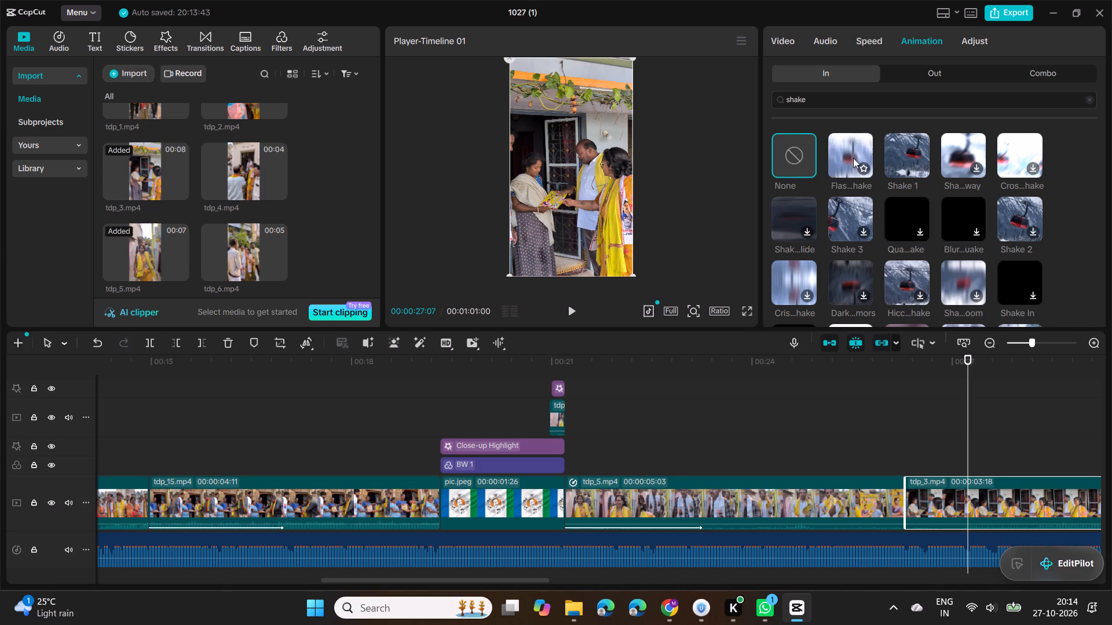
double_click(835, 152)
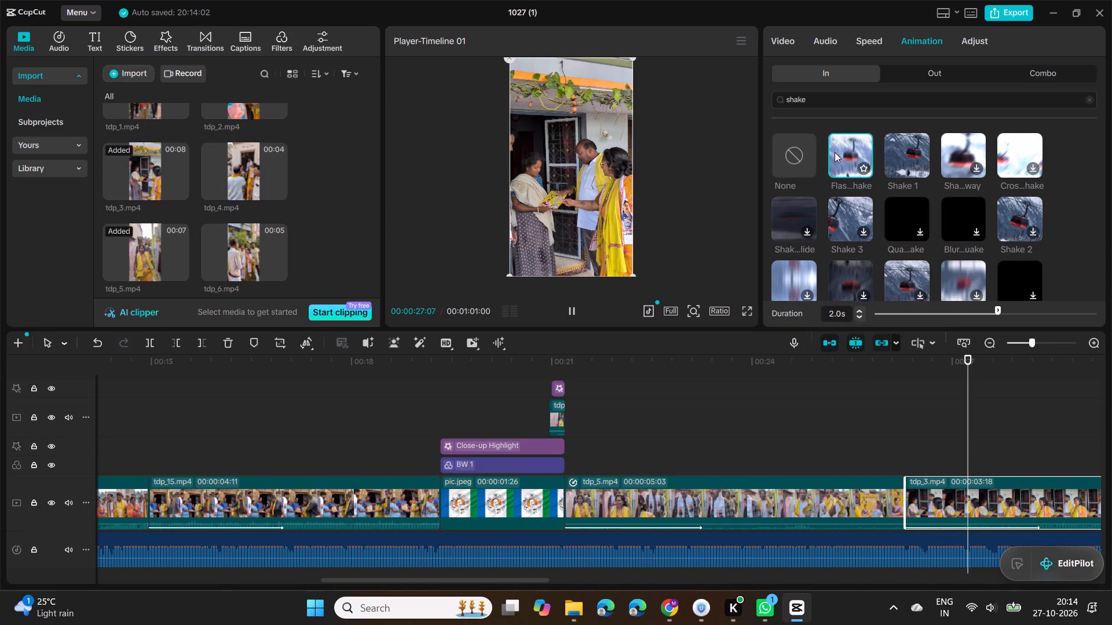
scroll(835, 461, "left", 1)
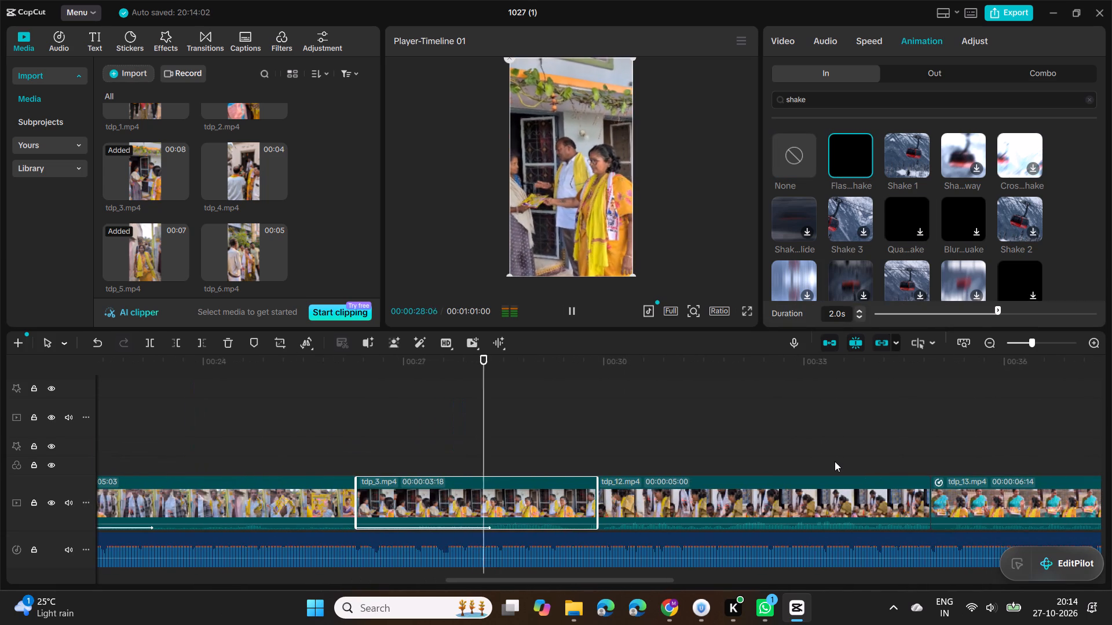
left_click(754, 513)
double_click(867, 142)
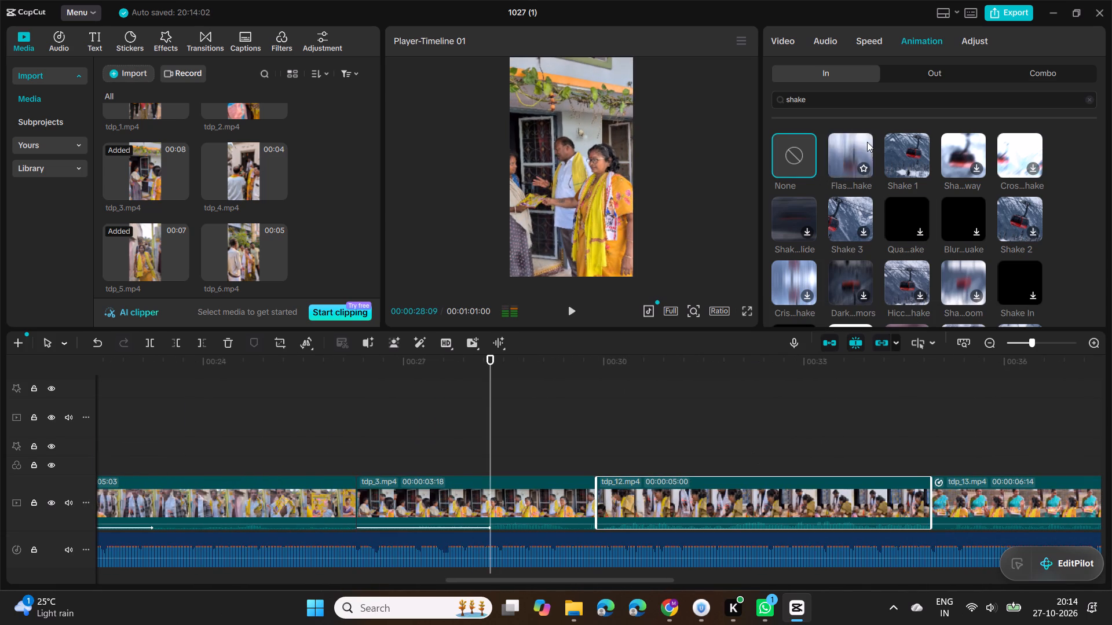
Apply the Flas...hake In animation to tdp_13.mp4 and the tdp_7.mp4 clip that follows it.
scroll(884, 372, "left", 1)
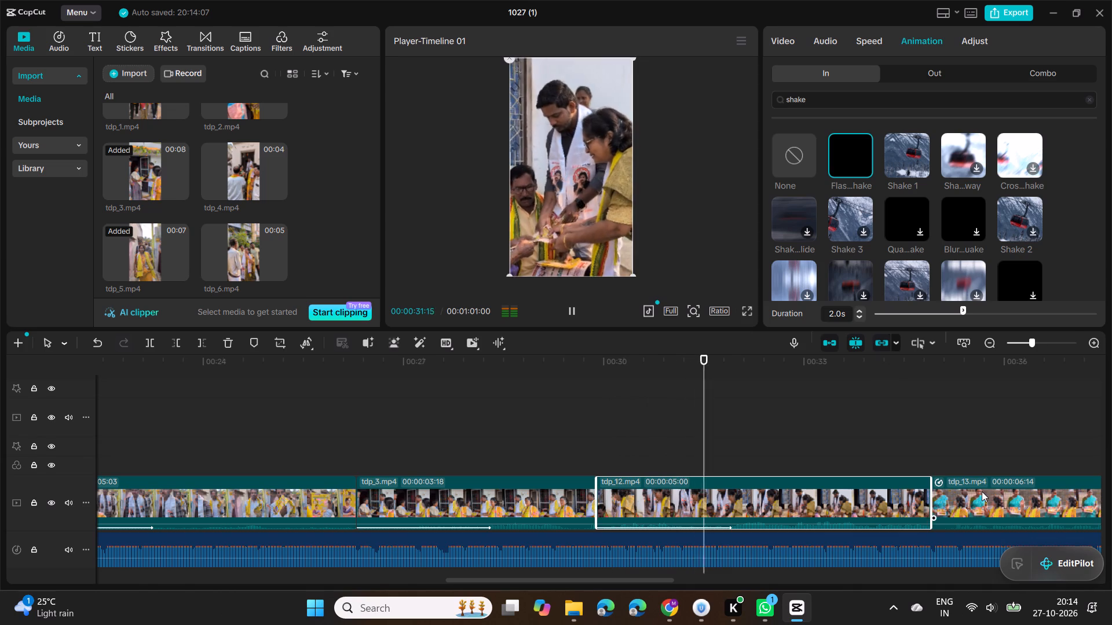
double_click(982, 491)
left_click(862, 159)
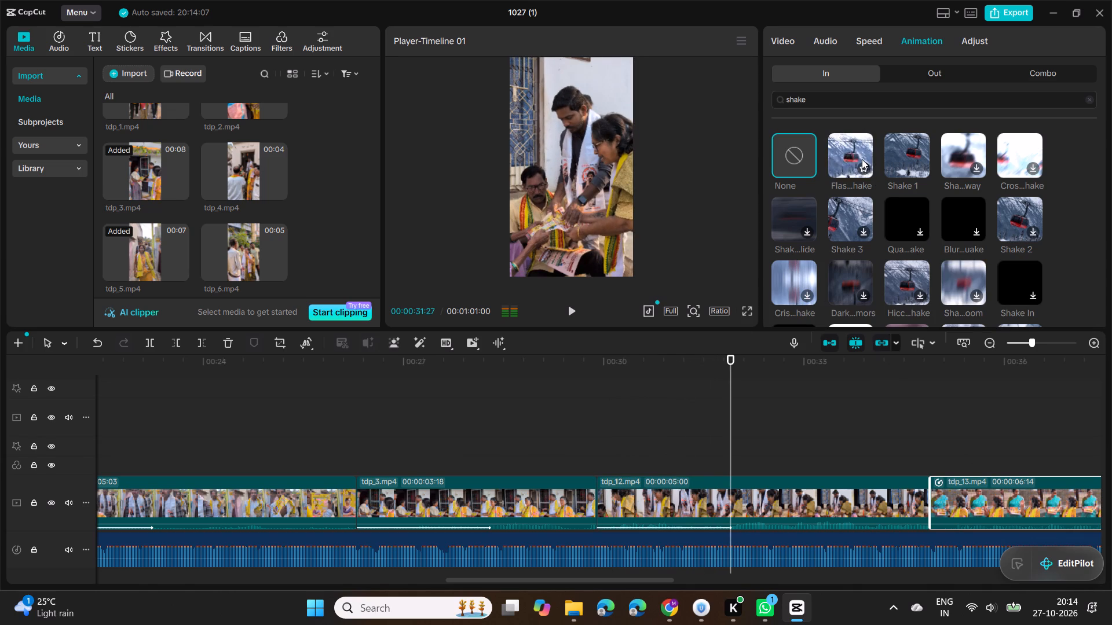
double_click(858, 153)
scroll(870, 430, "left", 1)
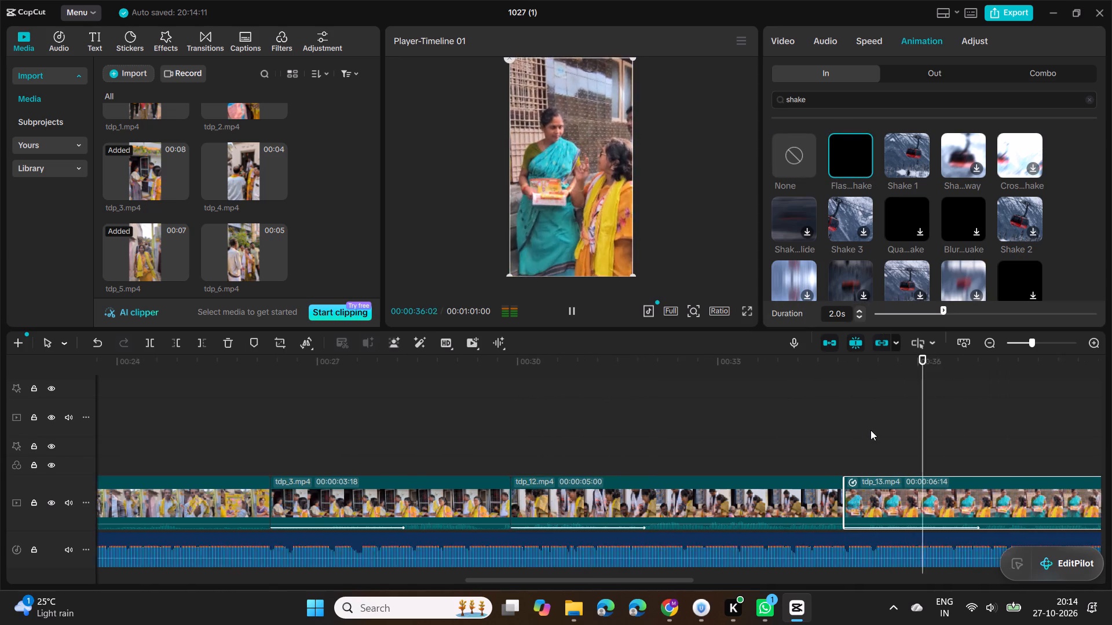
scroll(870, 430, "left", 1)
double_click(799, 494)
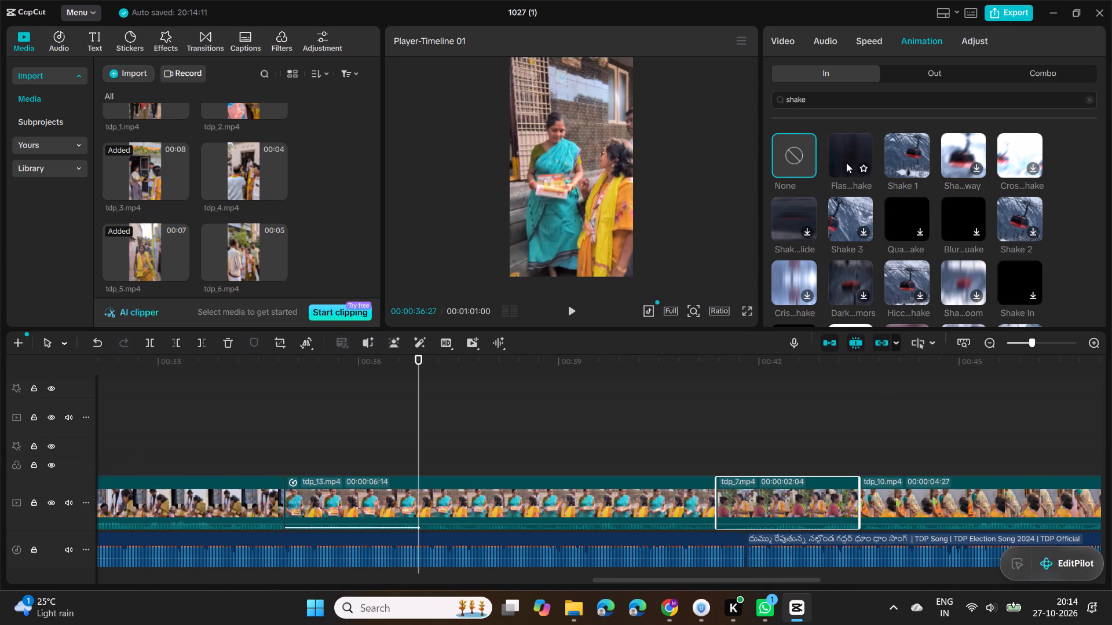
left_click(851, 156)
double_click(851, 156)
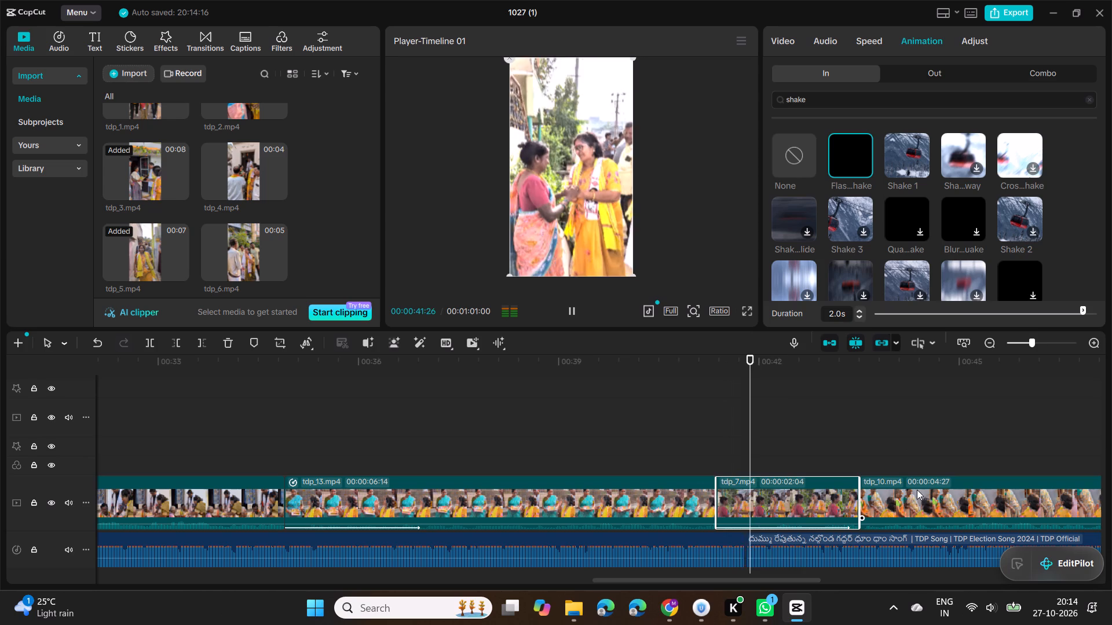
Apply the Flas...hake In animation to tdp_10.mp4 and the tdp_9.mp4 clip that follows it.
double_click(916, 498)
double_click(852, 146)
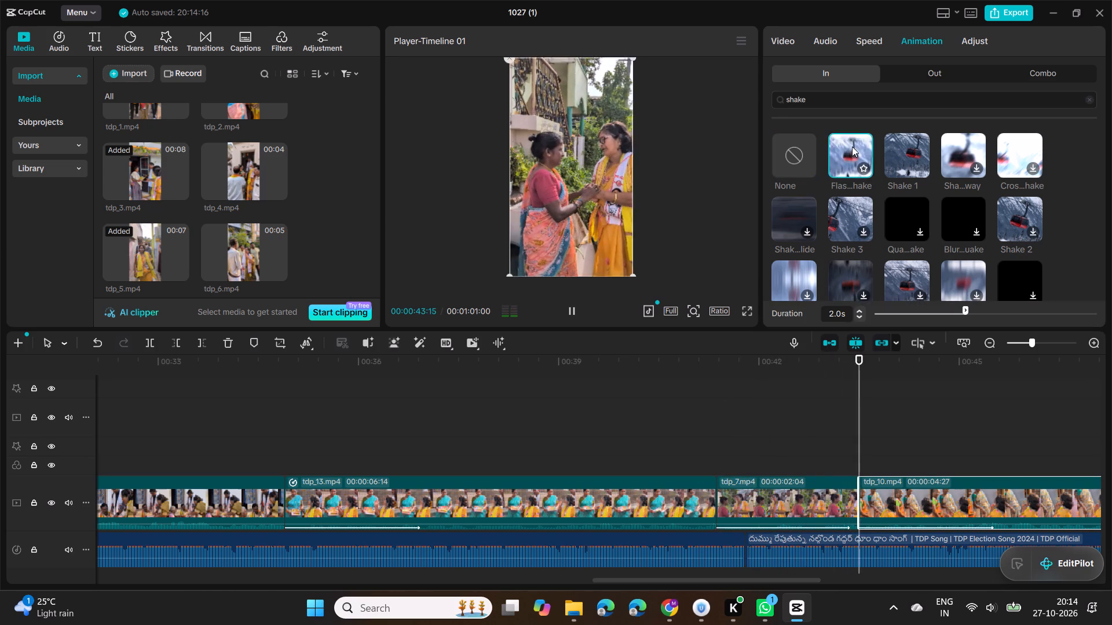
scroll(857, 437, "left", 3)
key("space")
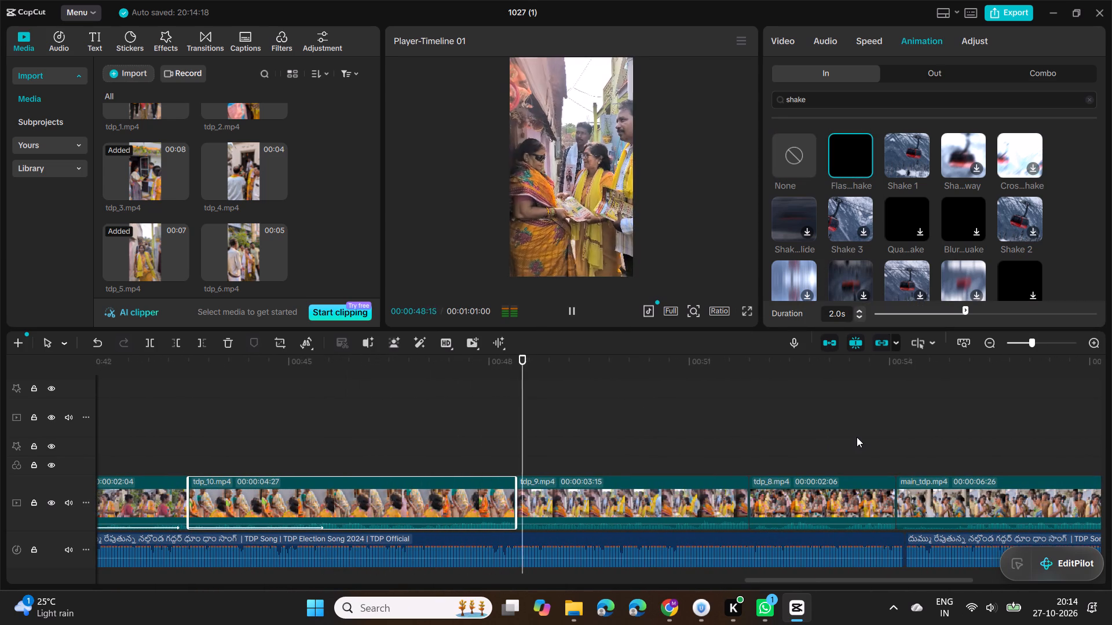
left_click(624, 501)
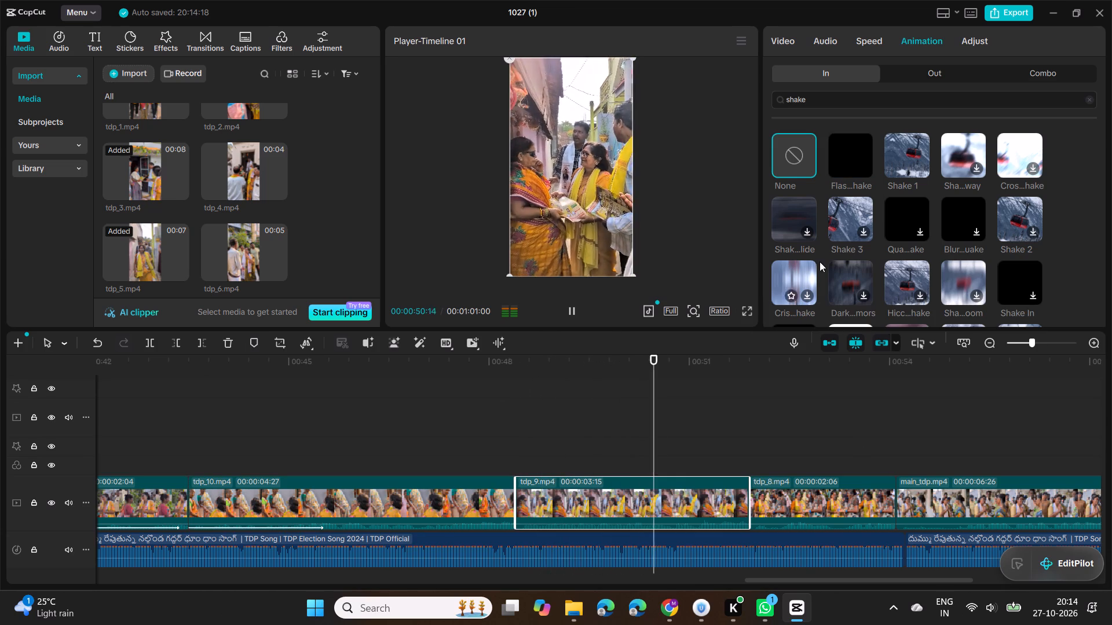
double_click(846, 152)
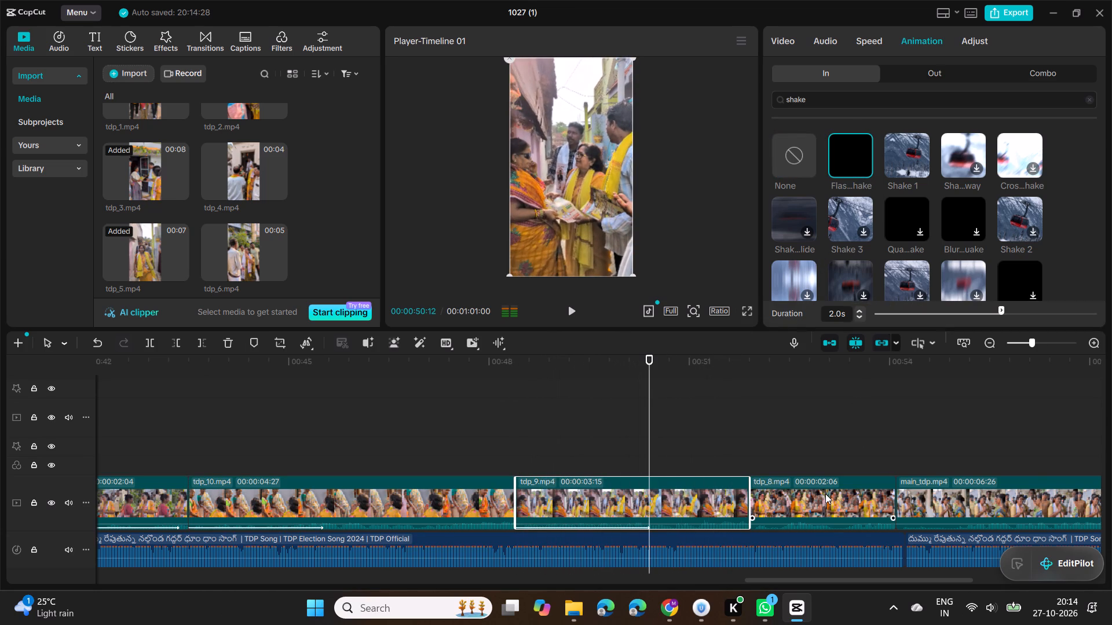
Play the timeline from within tdp_9.mp4 to near the end of main_tdp.mp4 to review the closing clips.
key("space")
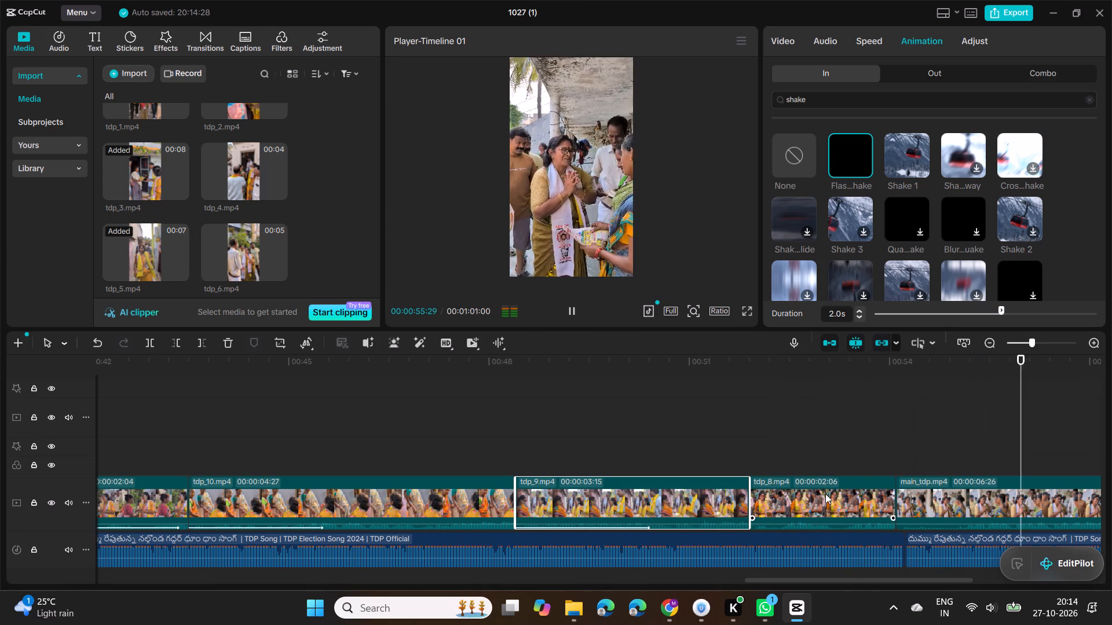
key("space")
key("space")
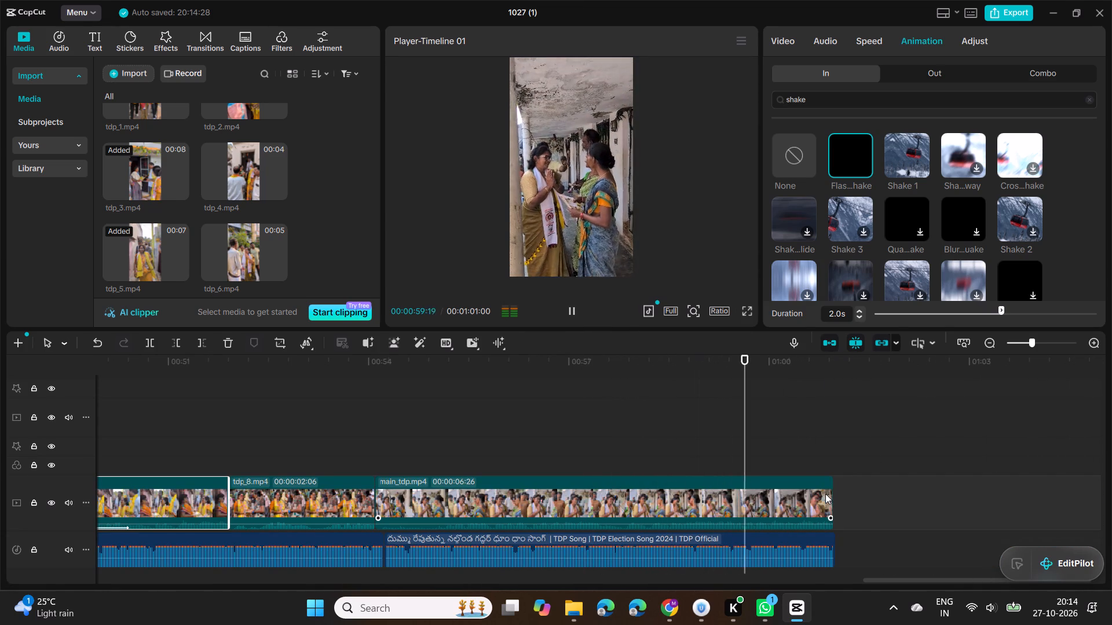
key("space")
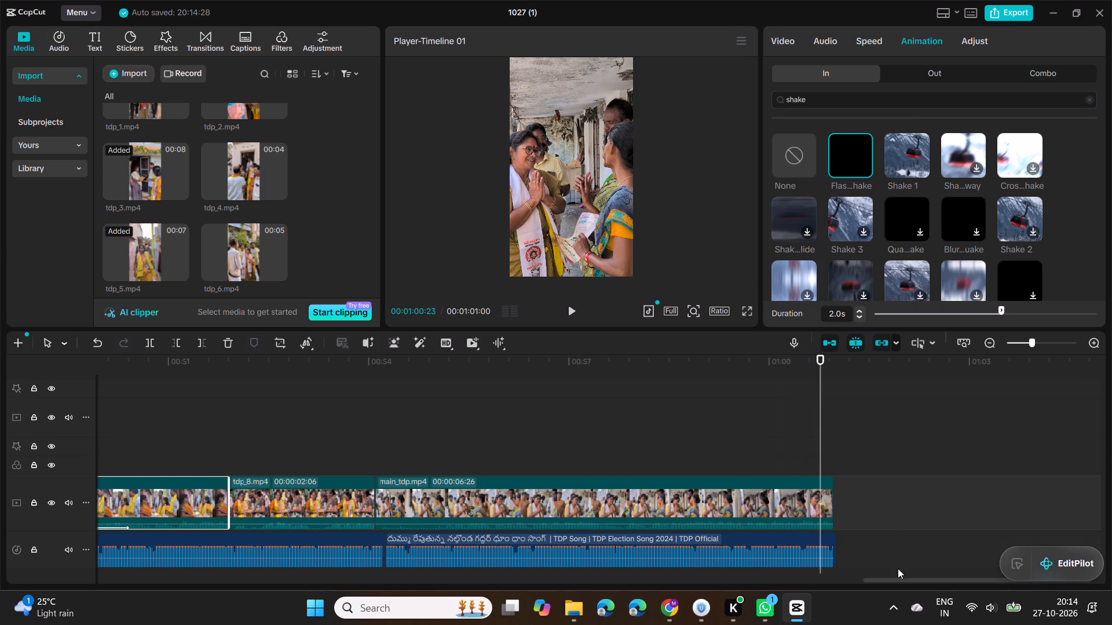
Move the main_tdp.mp4 clip ahead of tdp_8.mp4 on the timeline, directly after the preceding clip.
left_click_drag(438, 499, 437, 499)
left_click_drag(437, 499, 292, 497)
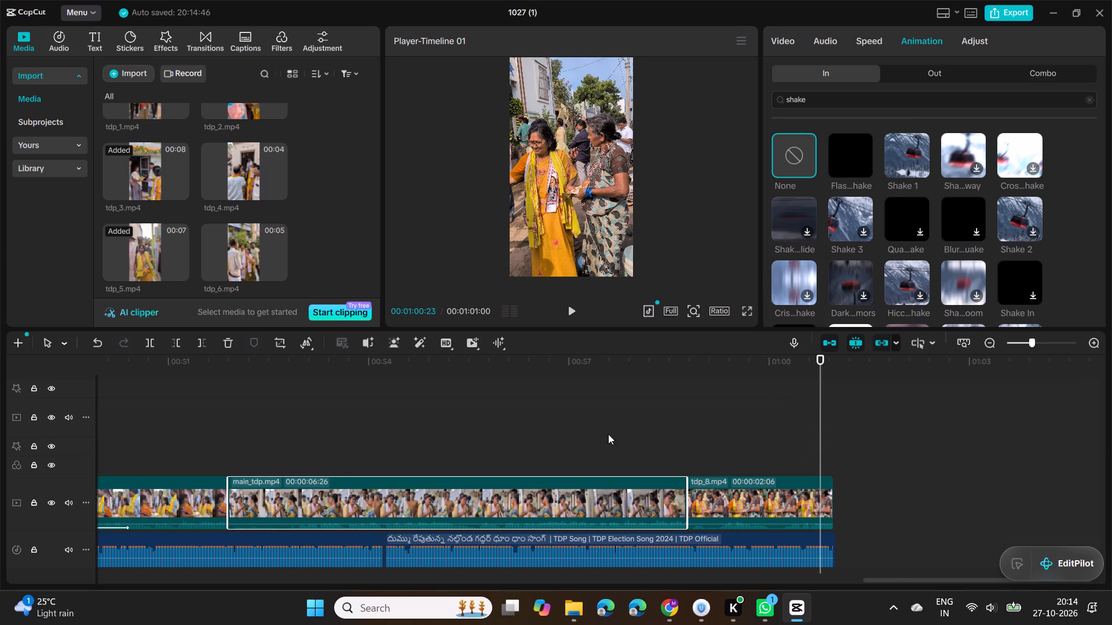
Apply the Flas...hake In animation to main_tdp.mp4 and the tdp_8.mp4 clip that follows it.
left_click_drag(820, 436, 349, 479)
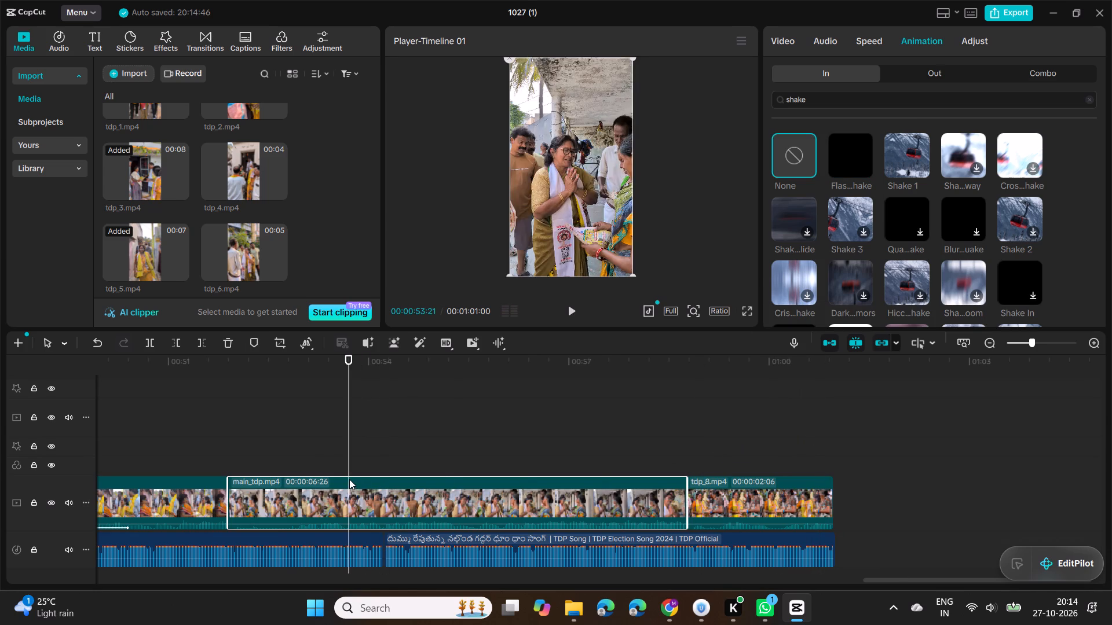
left_click_drag(348, 450, 236, 444)
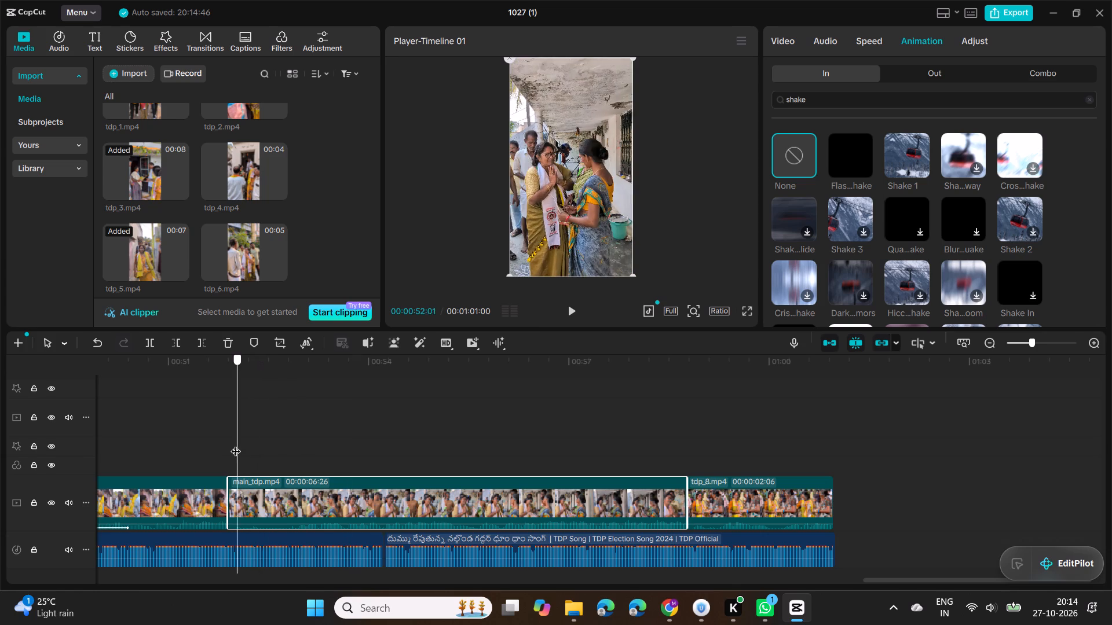
left_click_drag(236, 444, 231, 442)
double_click(847, 157)
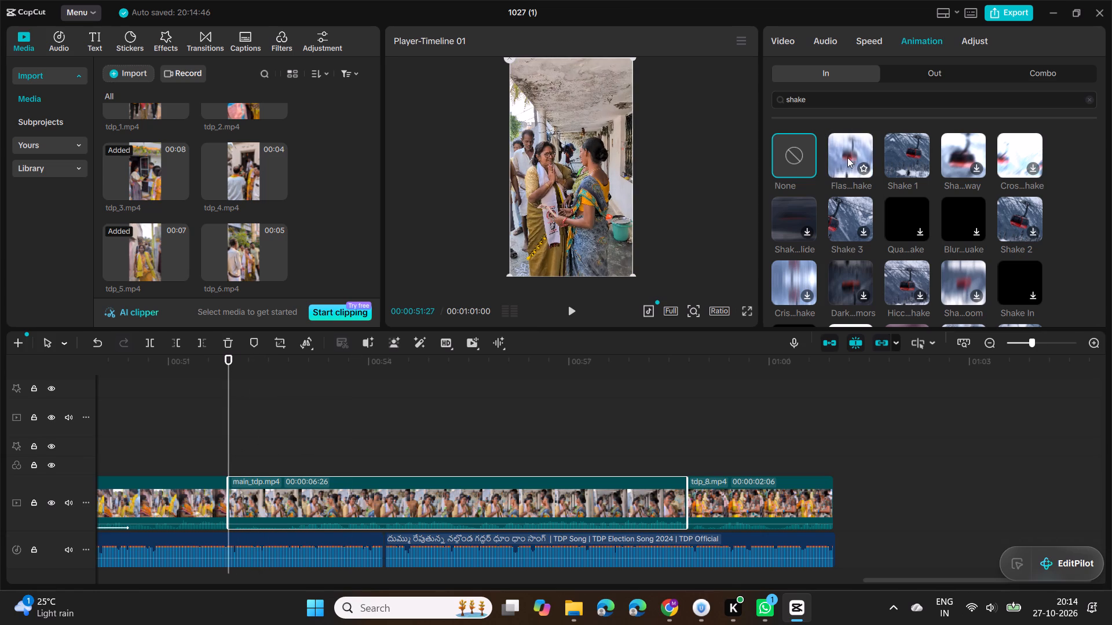
left_click(795, 469)
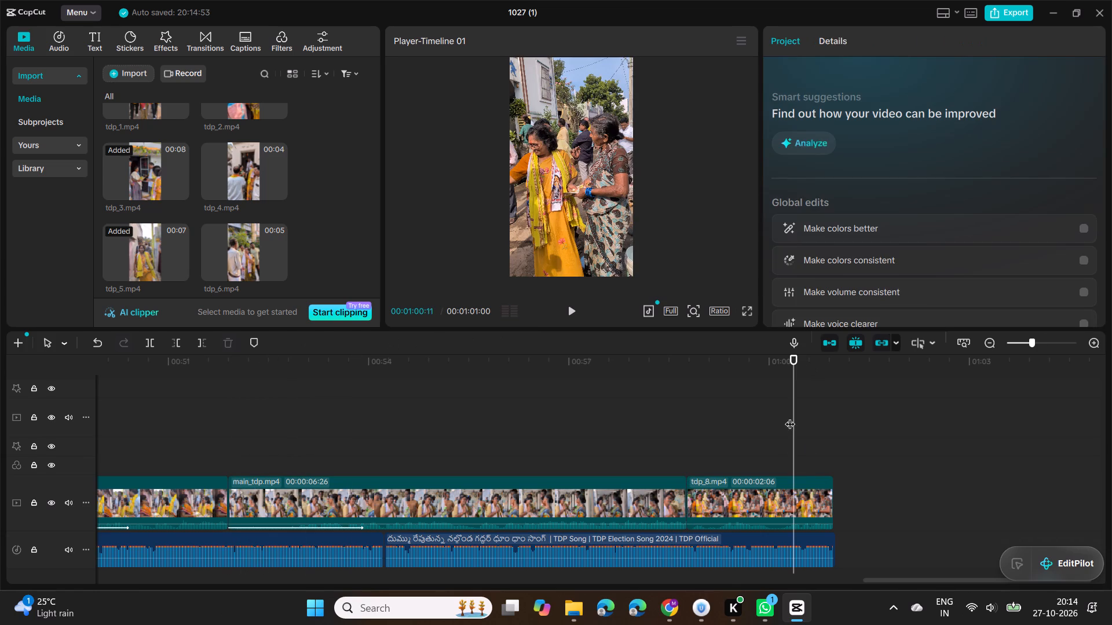
left_click(770, 486)
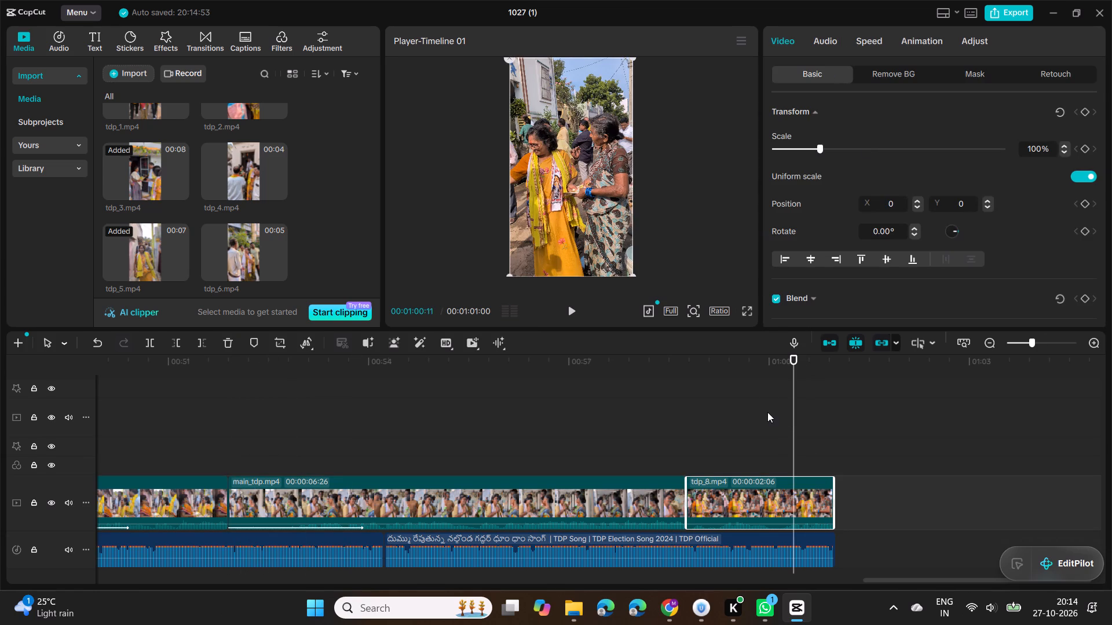
left_click(913, 46)
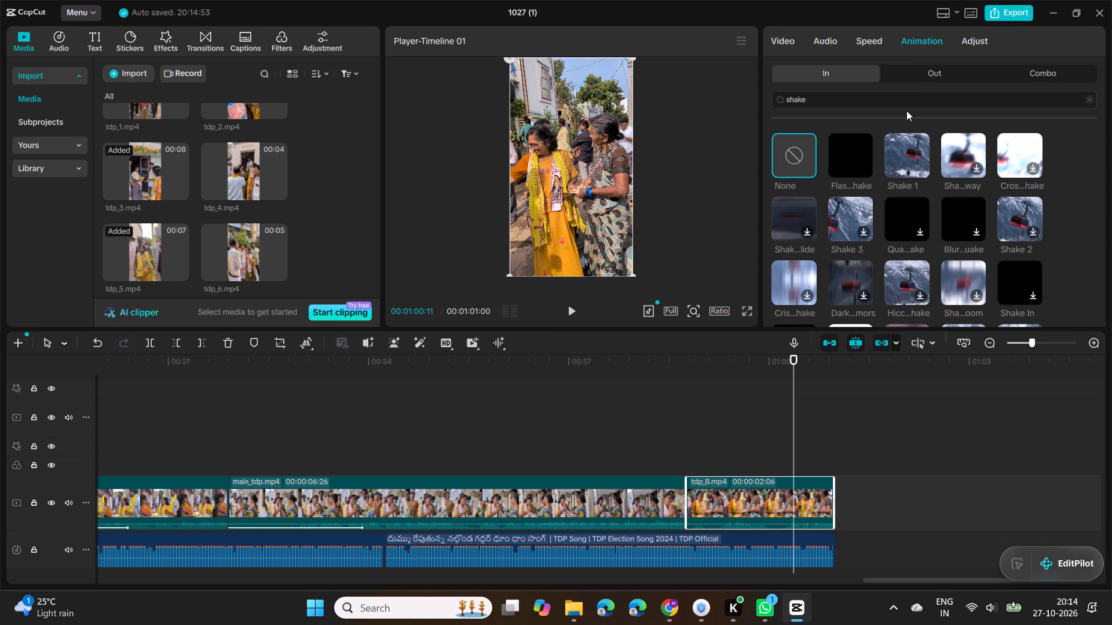
double_click(843, 146)
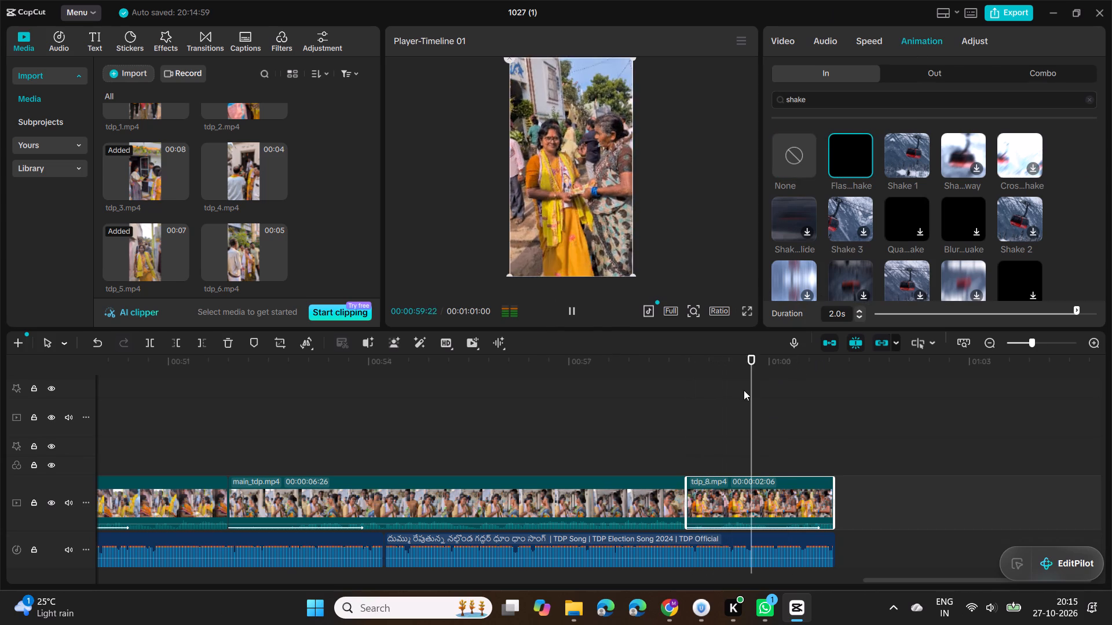
Play the timeline from the start of main_tdp.mp4 to review its new position and animation.
left_click_drag(795, 395, 236, 412)
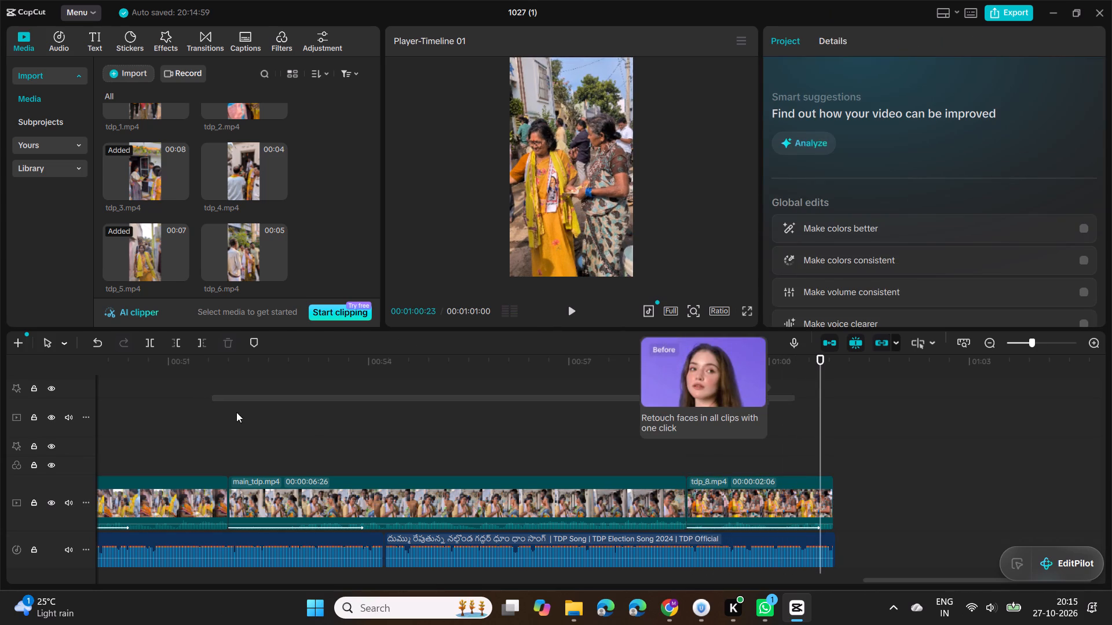
left_click_drag(236, 412, 248, 416)
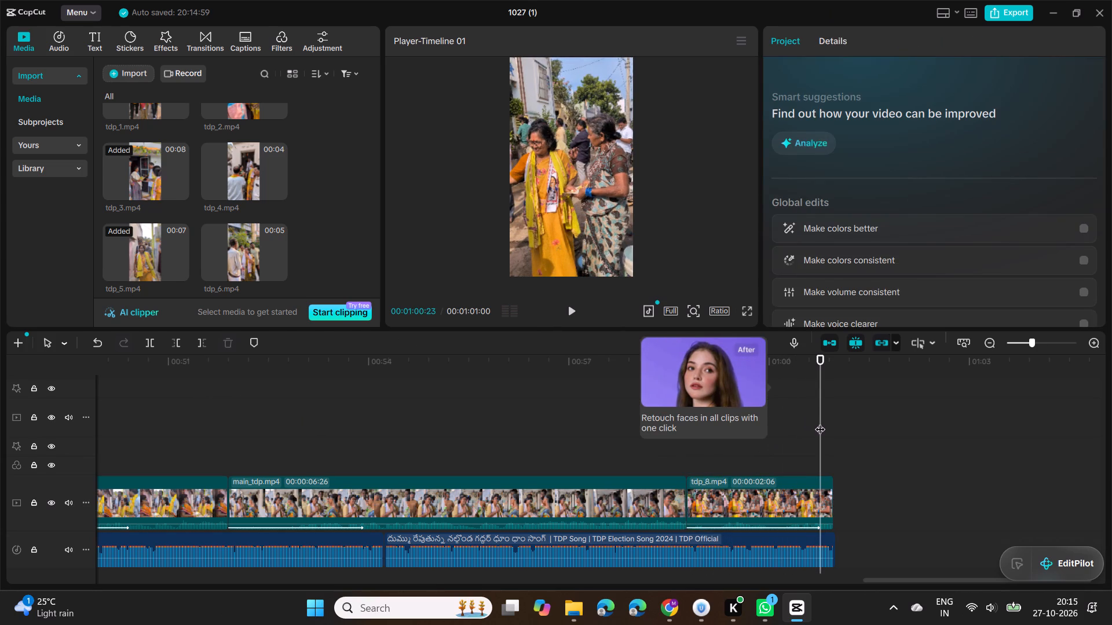
left_click_drag(821, 422, 231, 490)
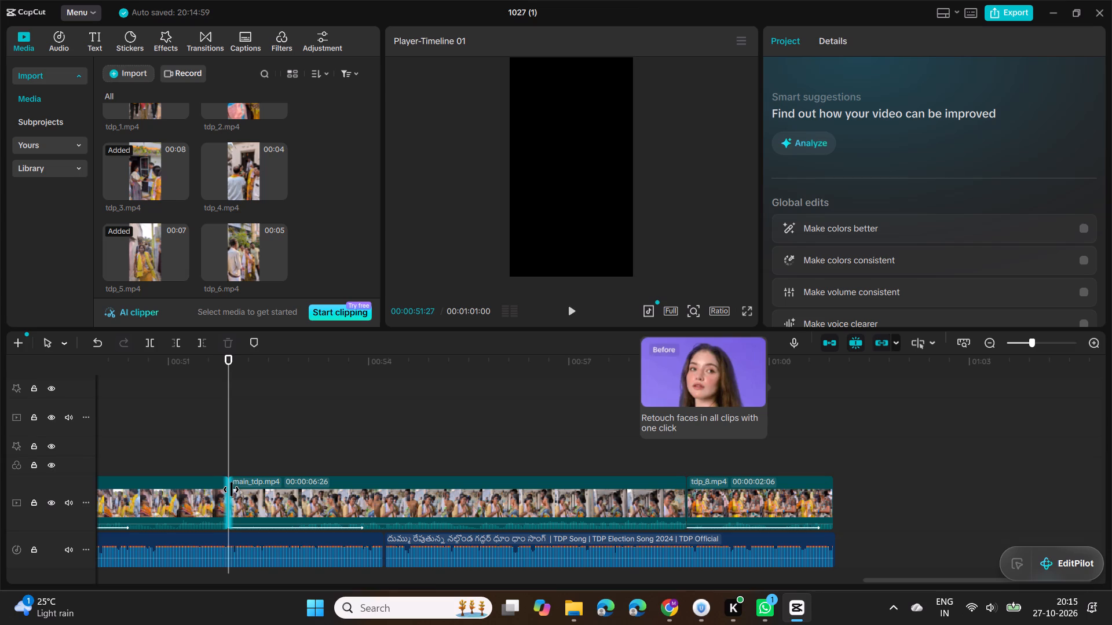
key("space")
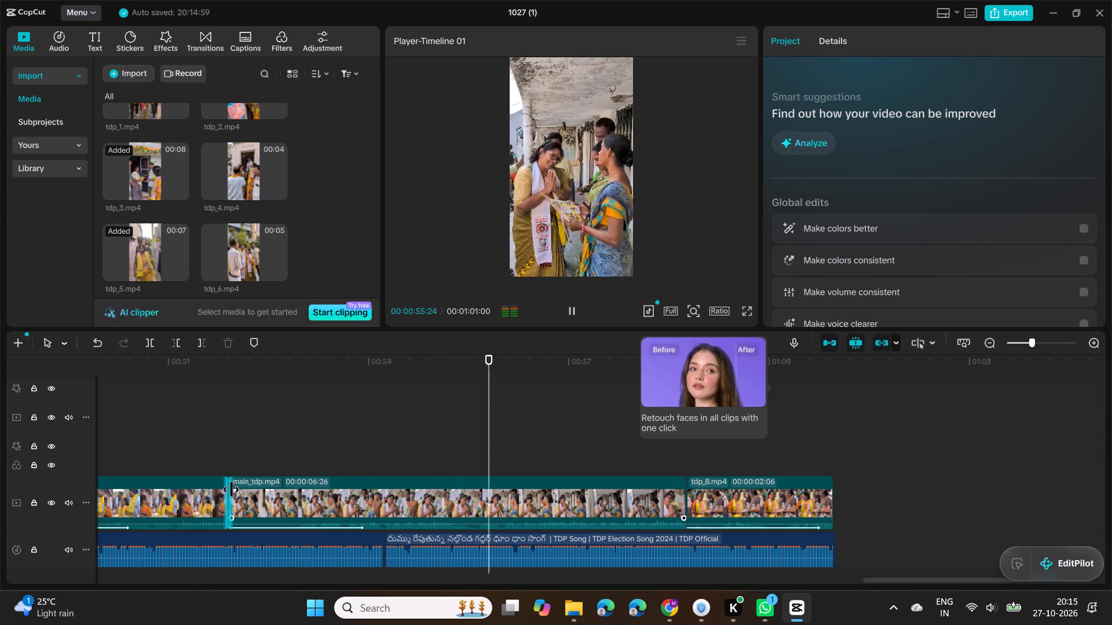
Trim the end of main_tdp.mp4 so the clip lasts 00:00:01:29.
left_click(584, 490)
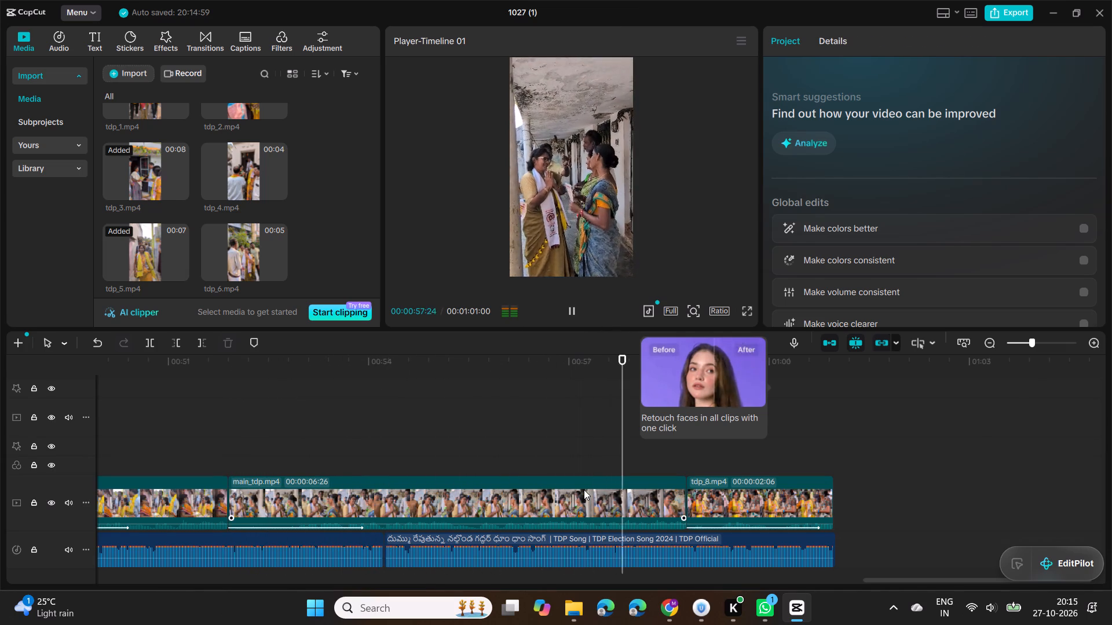
left_click_drag(686, 499, 364, 514)
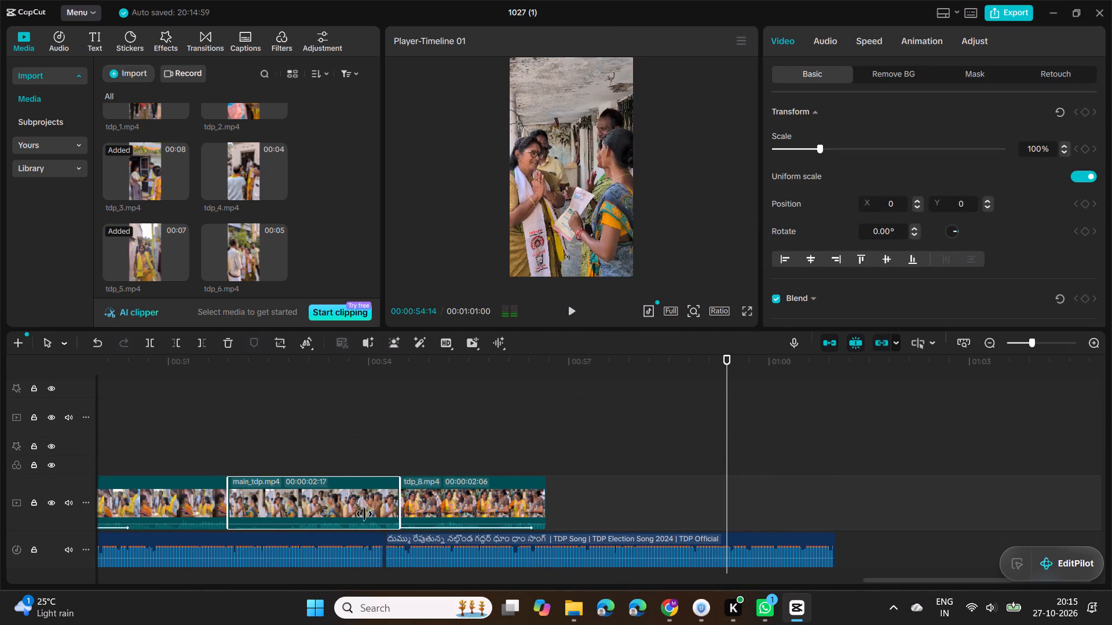
left_click_drag(364, 514, 359, 512)
Play the timeline from within tdp_9.mp4 into tdp_8.mp4 to review the shortened section.
left_click_drag(727, 431, 492, 433)
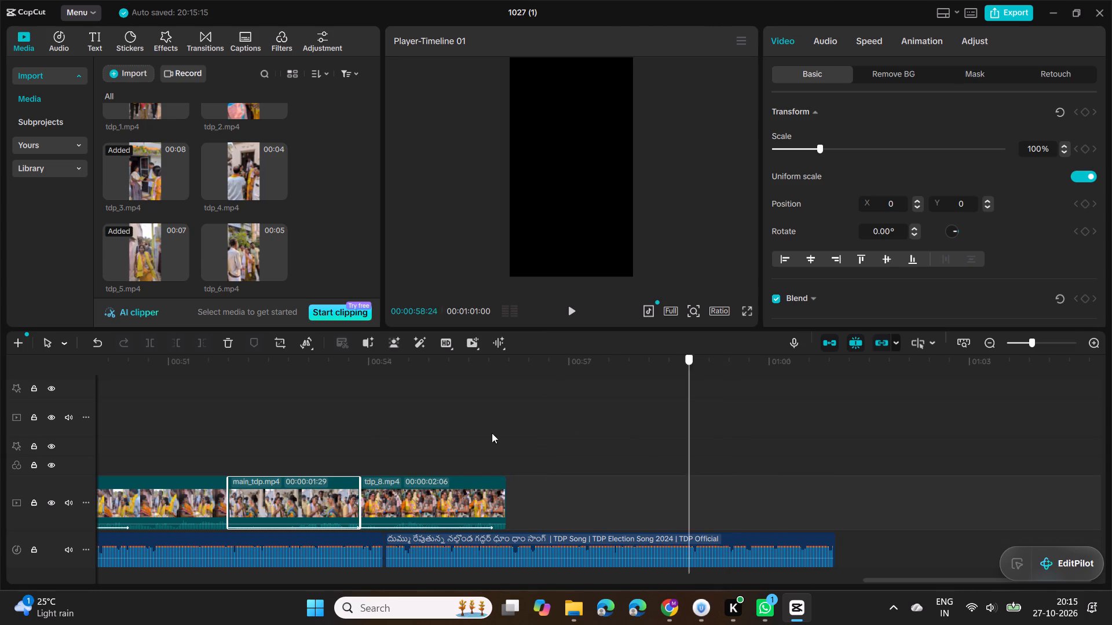
left_click_drag(492, 433, 130, 464)
key("space")
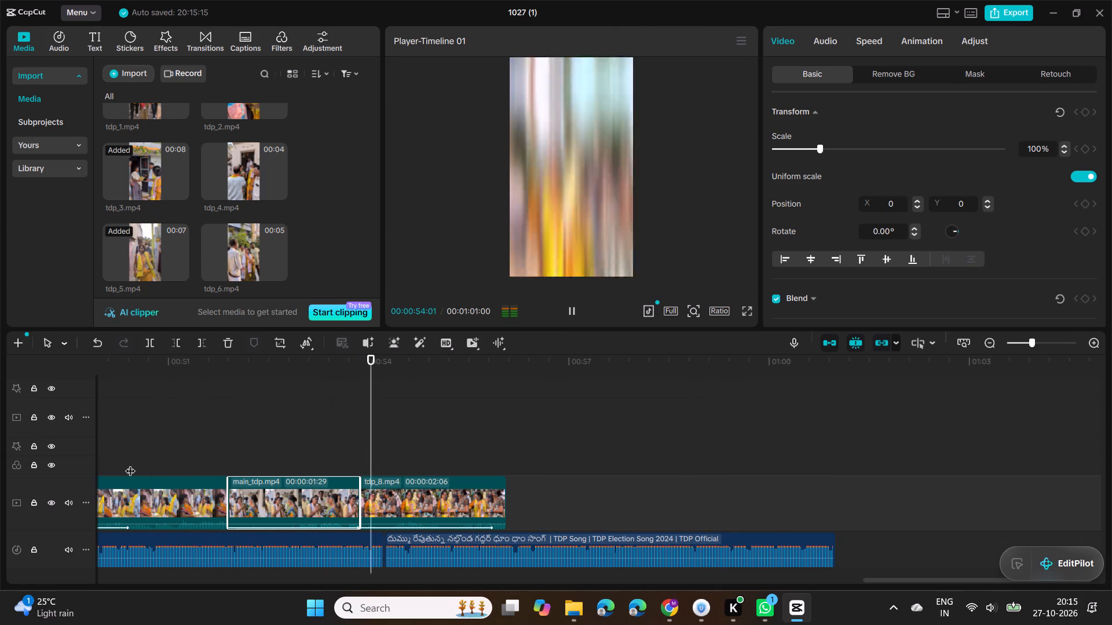
key("space")
key("space")
key("space")
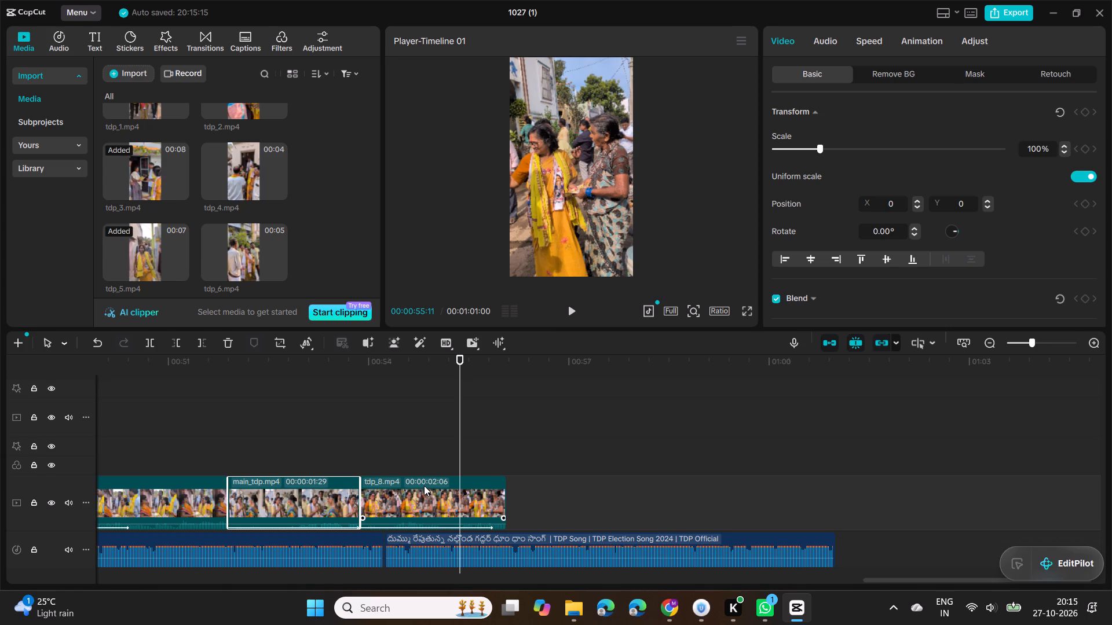
Trim the end of tdp_9.mp4 so the clip lasts 00:00:02:04.
scroll(349, 491, "right", 2)
left_click(417, 504)
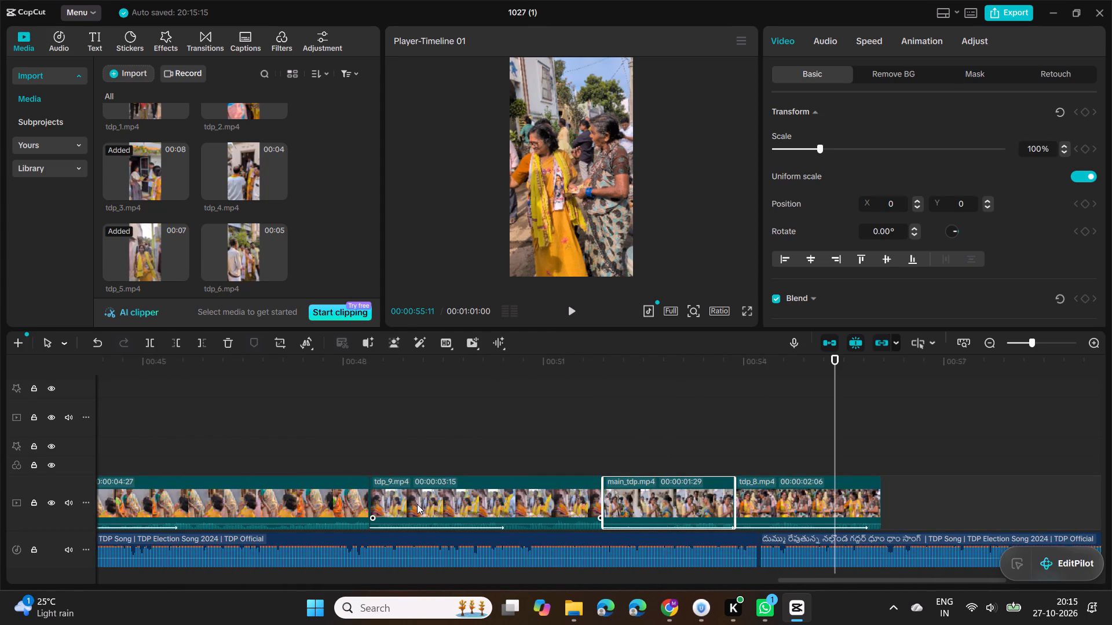
left_click_drag(606, 501, 570, 498)
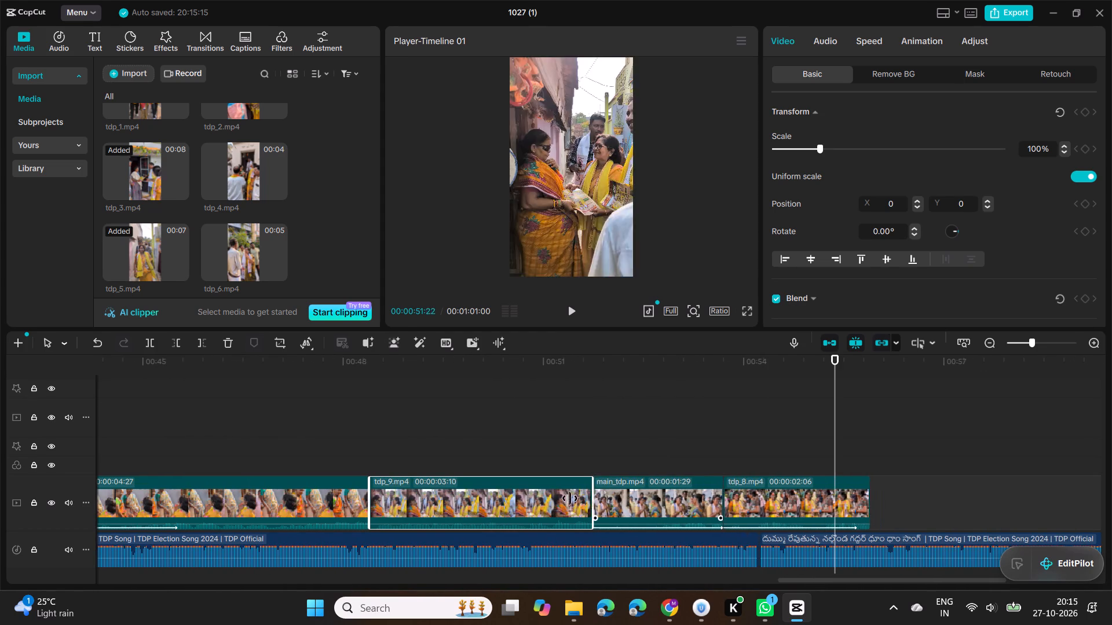
left_click_drag(570, 498, 512, 494)
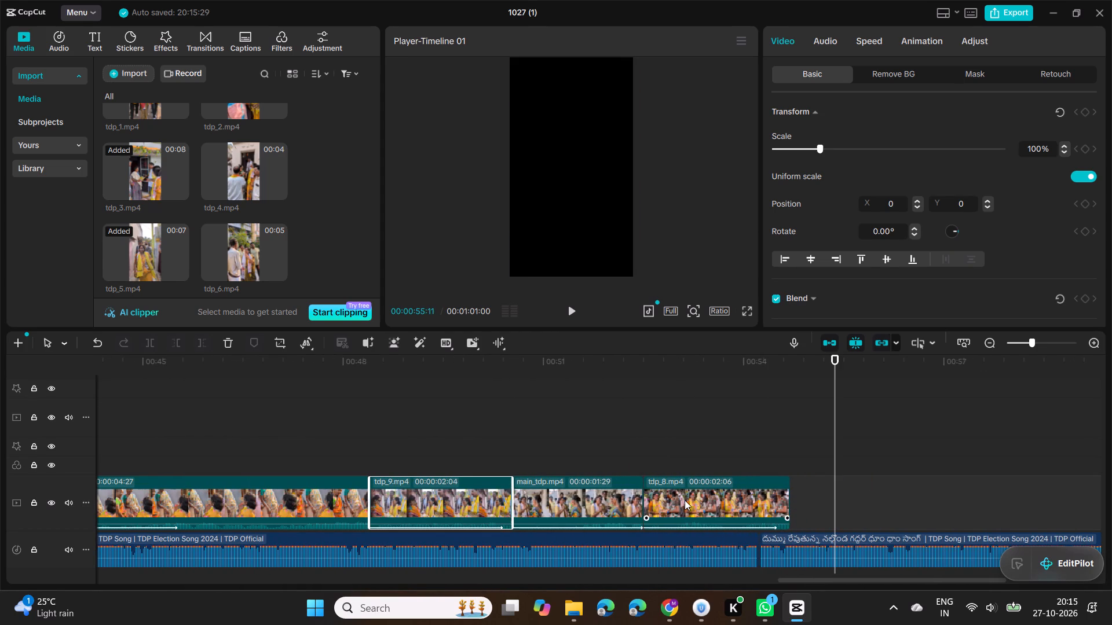
Review playback from main_tdp.mp4 through the ending, and trim the end of tdp_8.mp4 to 00:00:02:00.
left_click_drag(835, 417, 579, 424)
key("space")
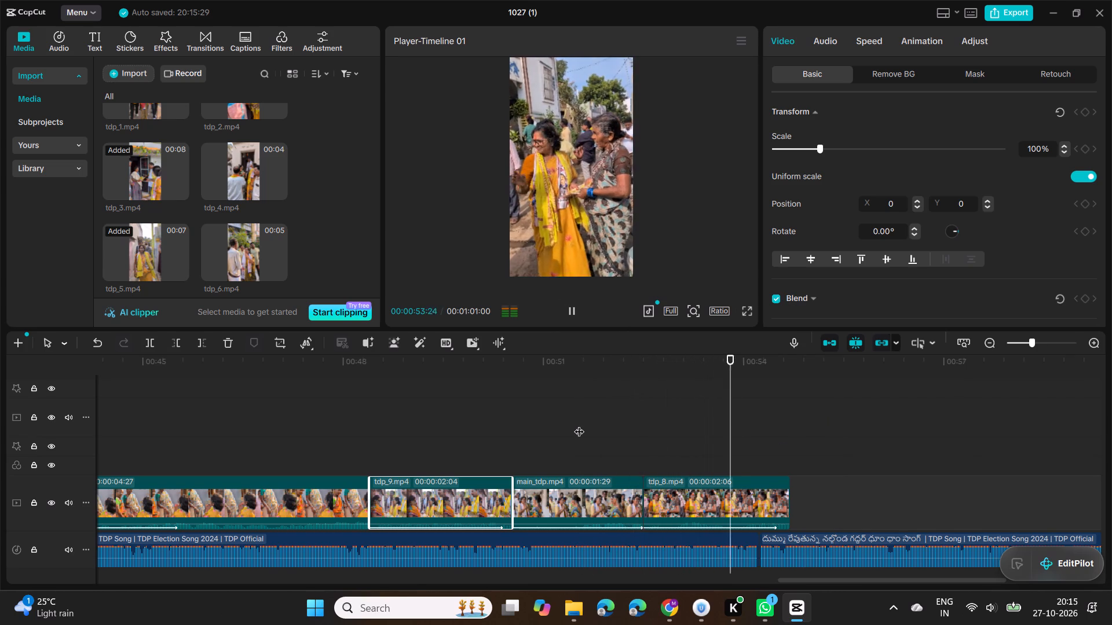
key("space")
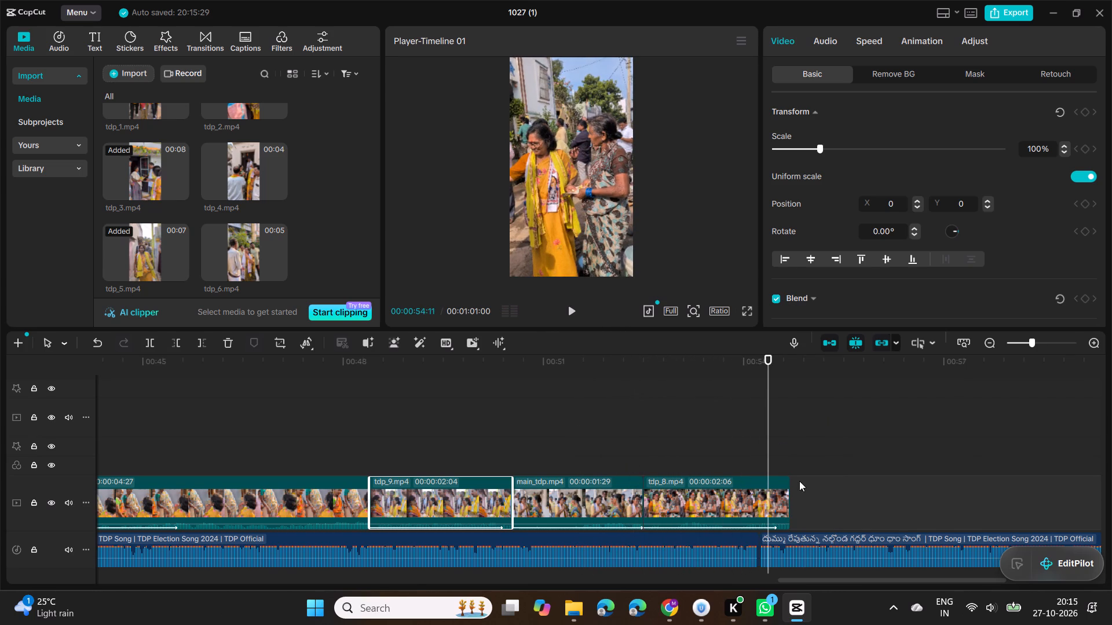
left_click_drag(790, 489, 777, 490)
key("space")
key("space")
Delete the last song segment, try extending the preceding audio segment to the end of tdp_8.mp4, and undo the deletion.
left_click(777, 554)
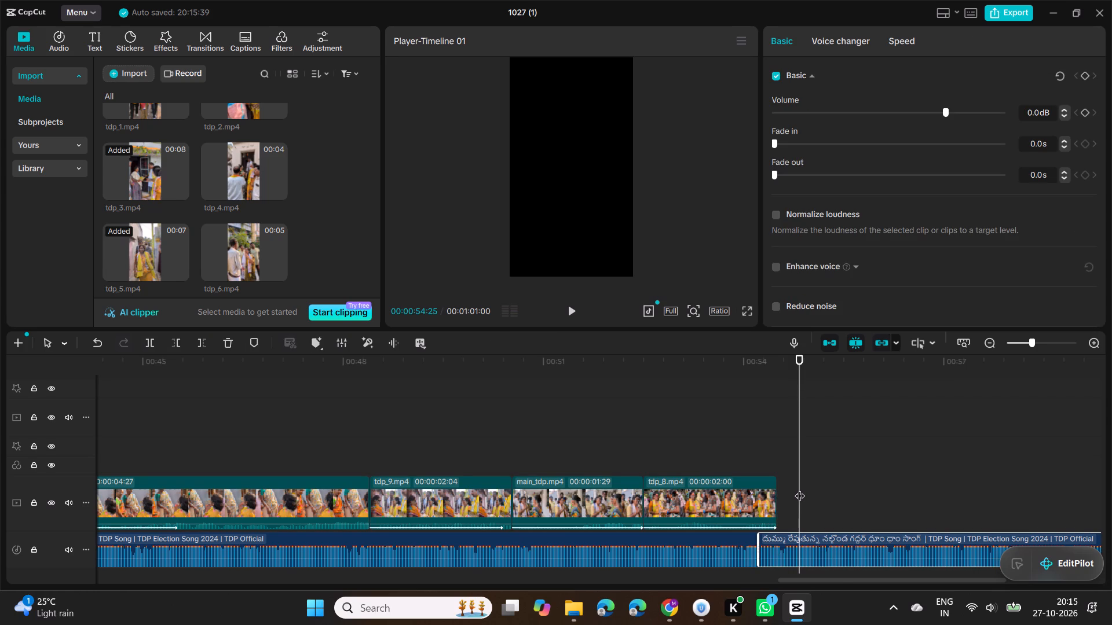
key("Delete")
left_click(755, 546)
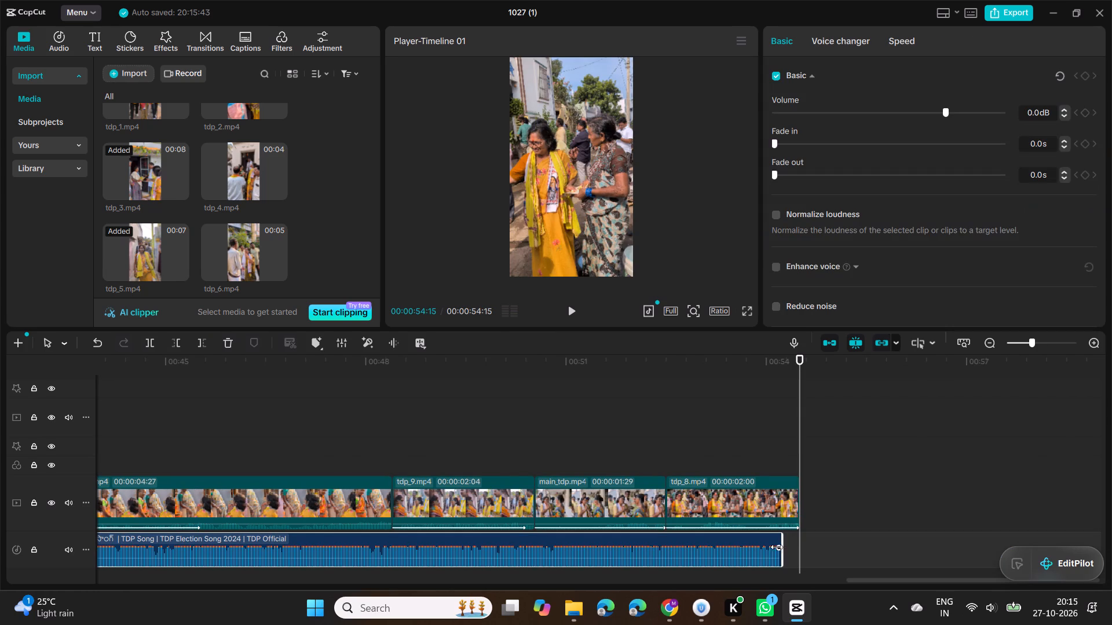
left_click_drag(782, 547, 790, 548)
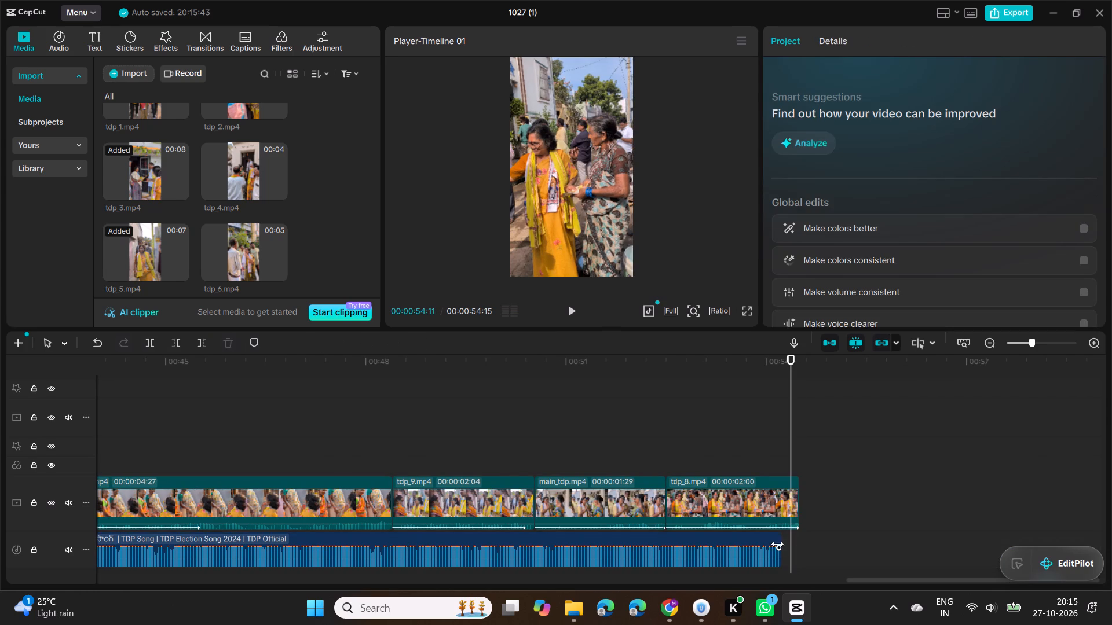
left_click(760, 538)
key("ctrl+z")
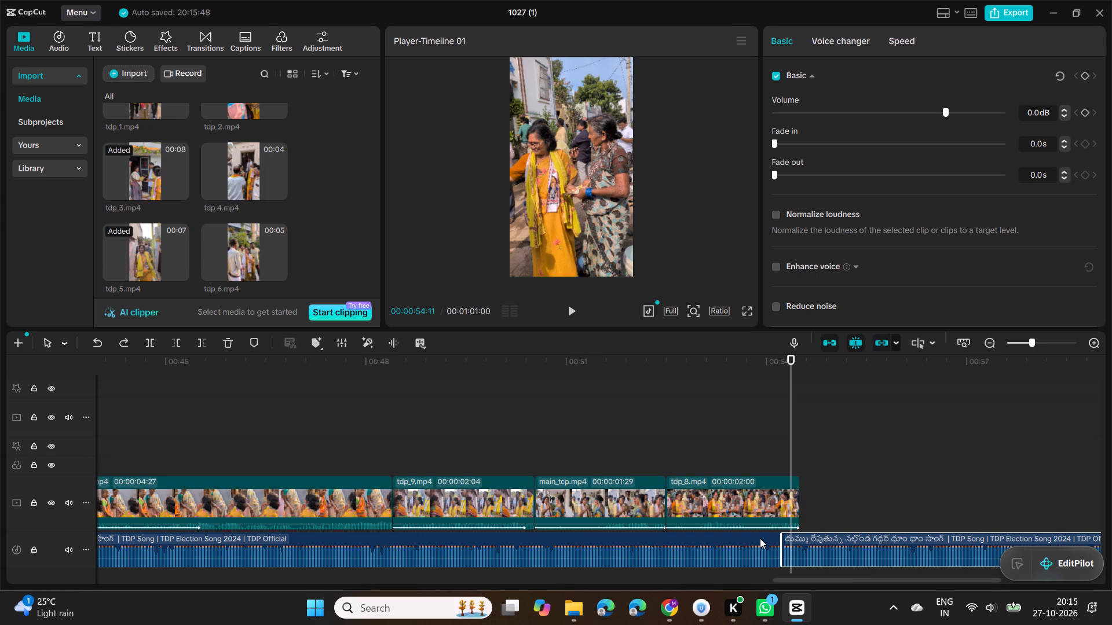
Play the timeline from the end of main_tdp.mp4 past the end of tdp_8.mp4 to check the song's ending.
left_click_drag(795, 450, 654, 443)
key("space")
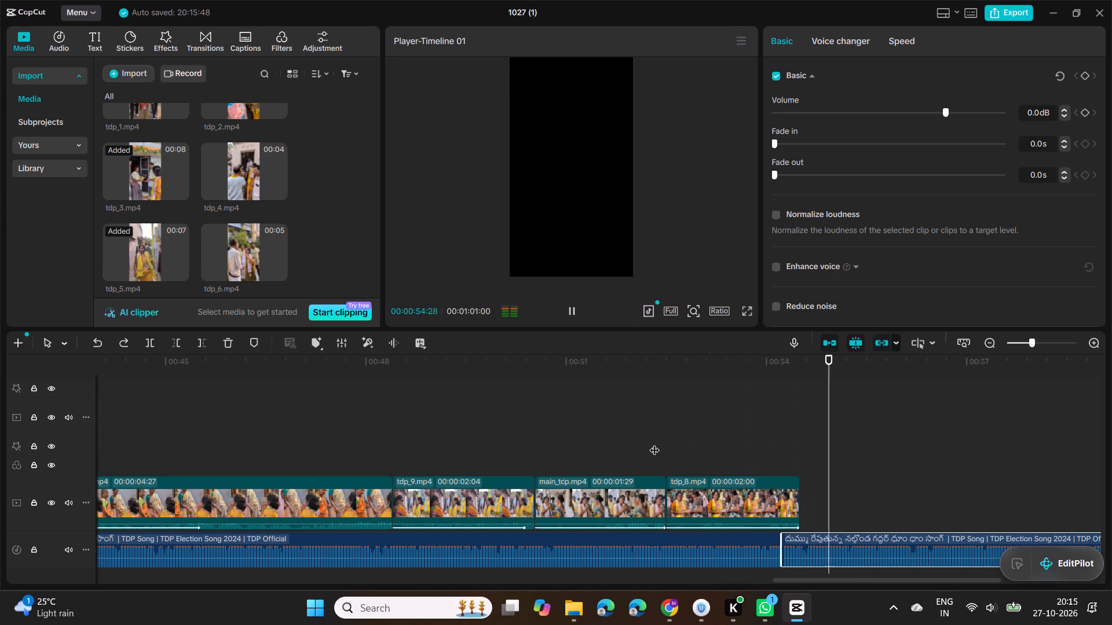
key("space")
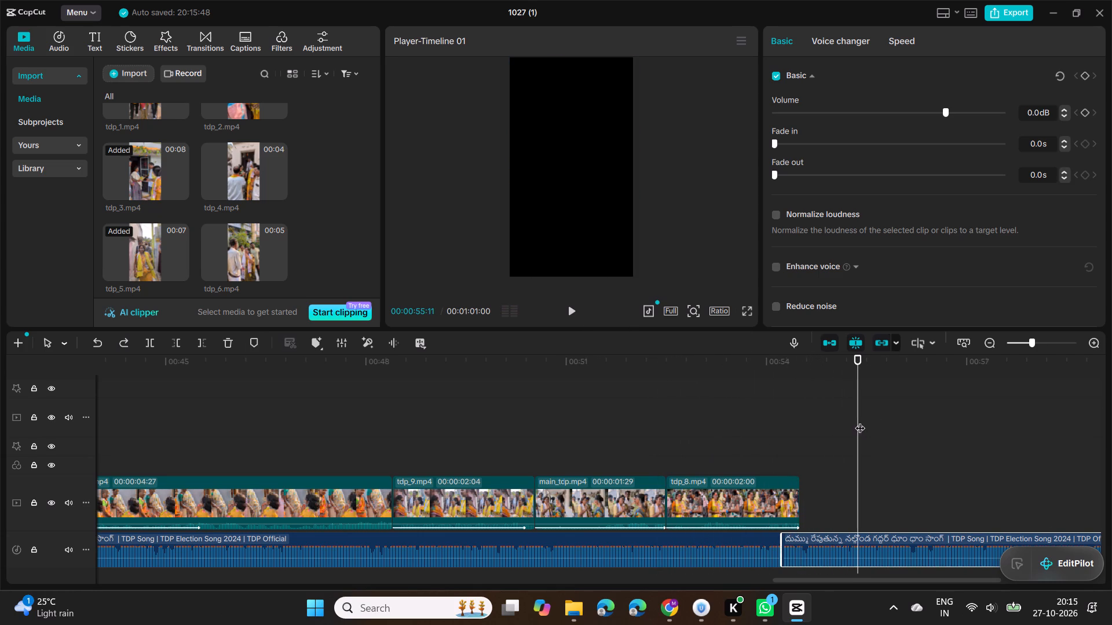
Place the playhead at the end of tdp_8.mp4 at 00:00:54:15 and browse the imported media down to its last items.
left_click_drag(859, 421, 798, 431)
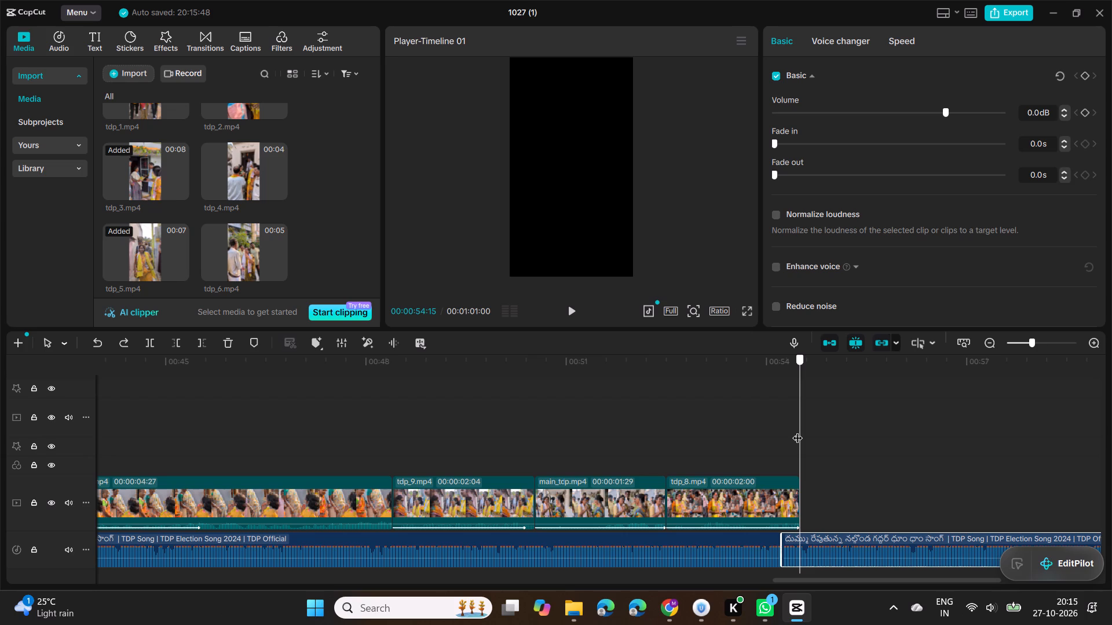
left_click_drag(798, 431, 796, 431)
scroll(304, 234, "down", 4)
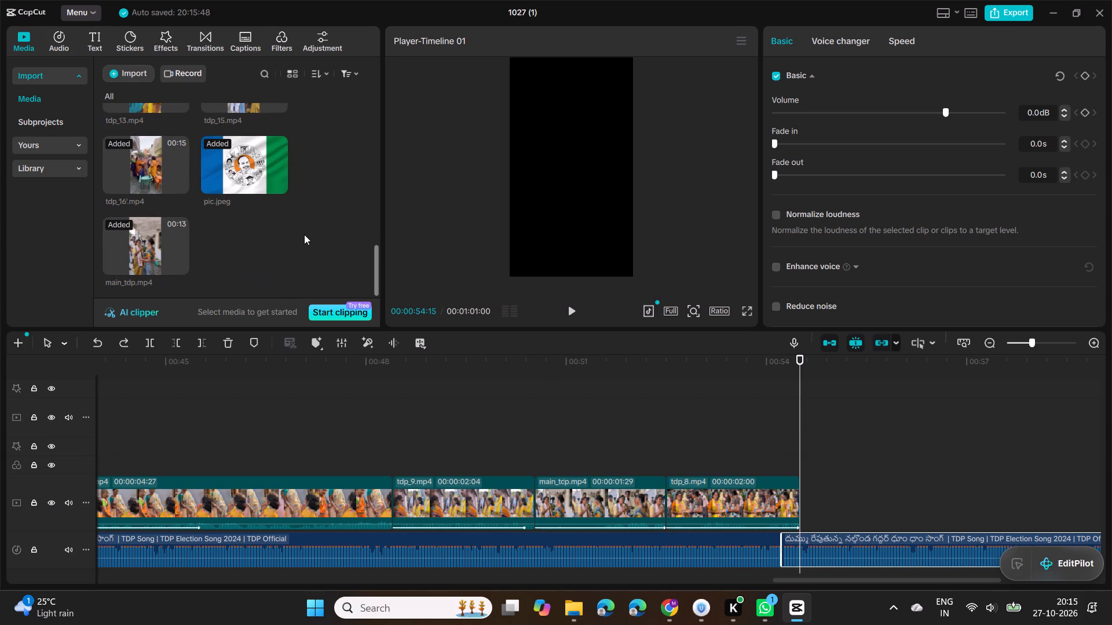
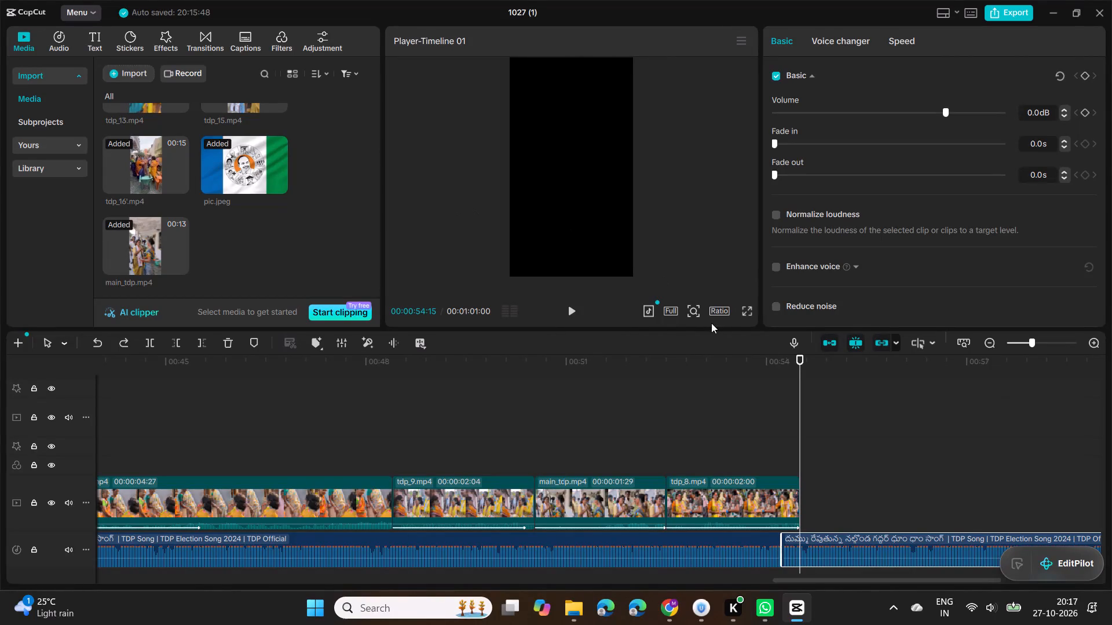
Review the video in full-screen preview, playing it from the beginning of the timeline.
left_click(747, 314)
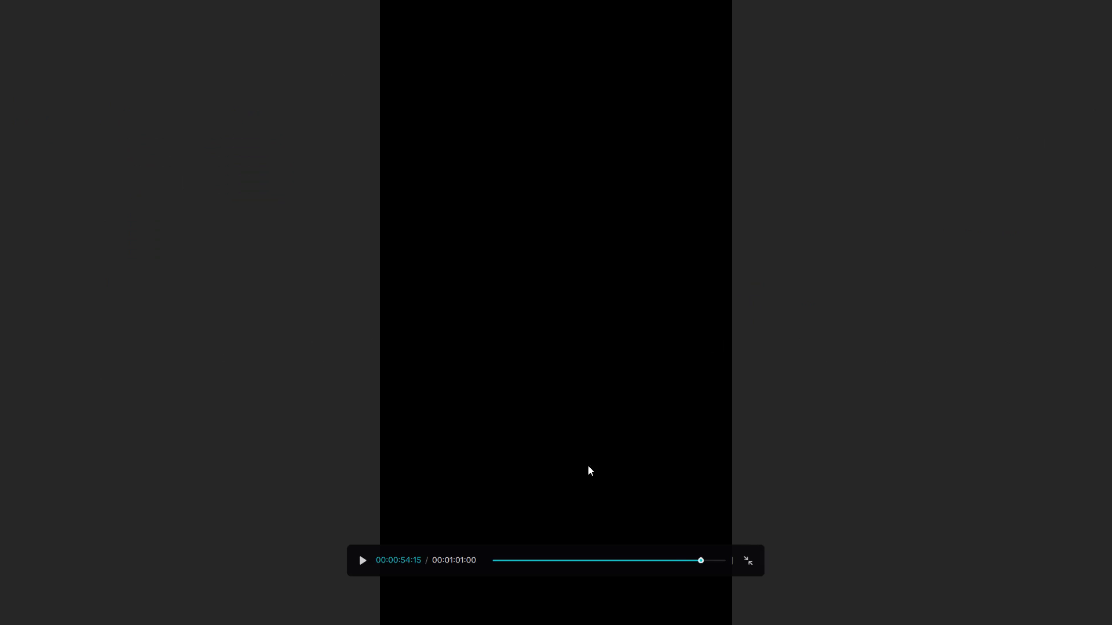
left_click_drag(703, 561, 441, 549)
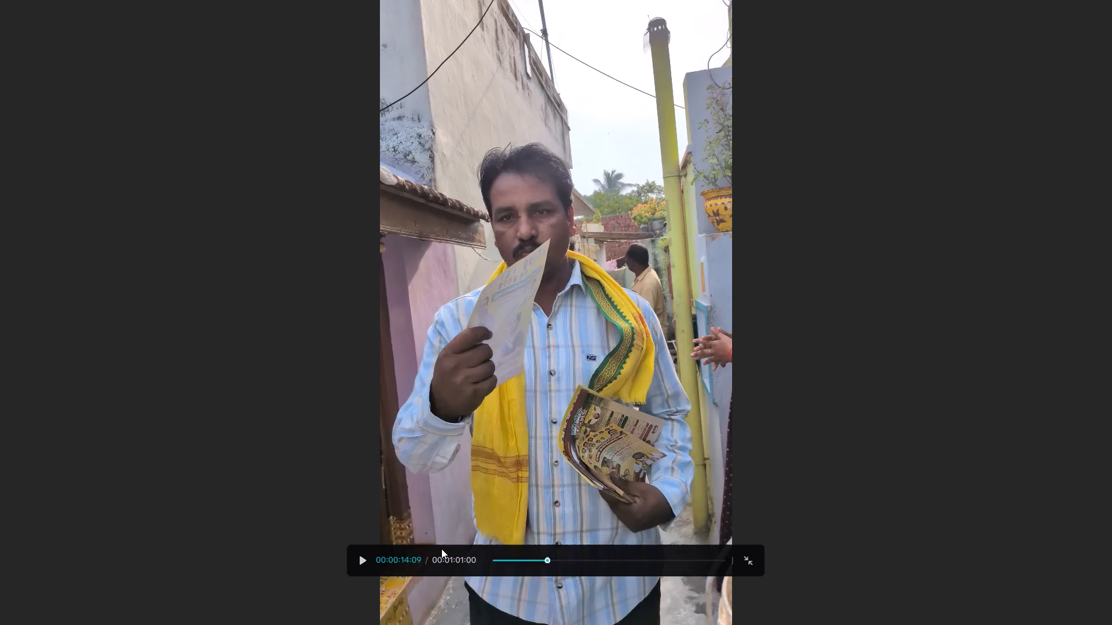
left_click_drag(441, 549, 415, 555)
key("space")
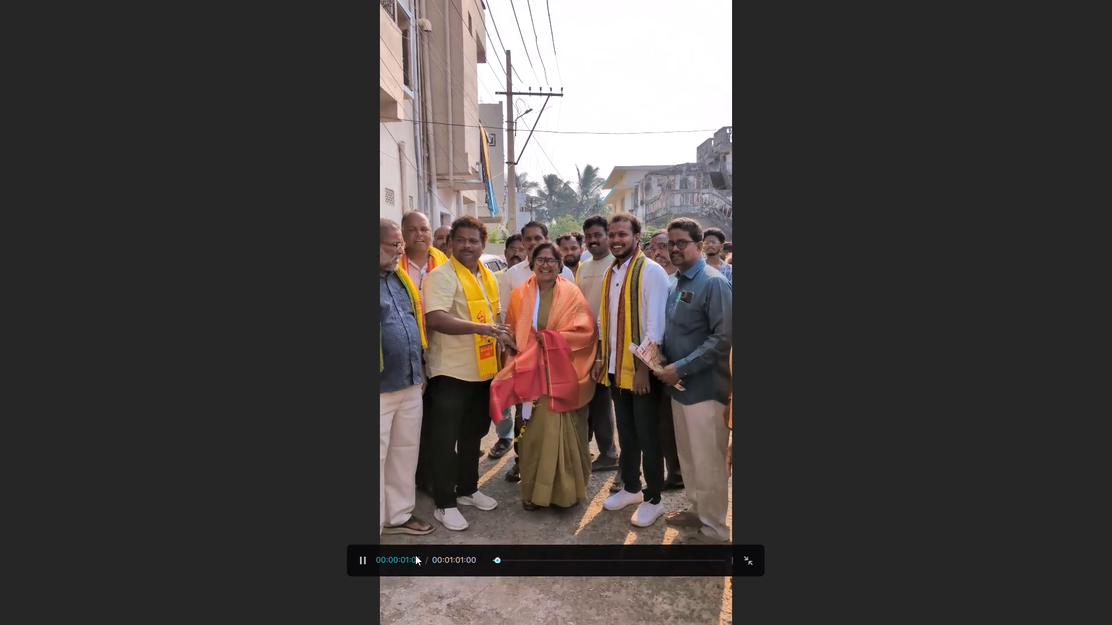
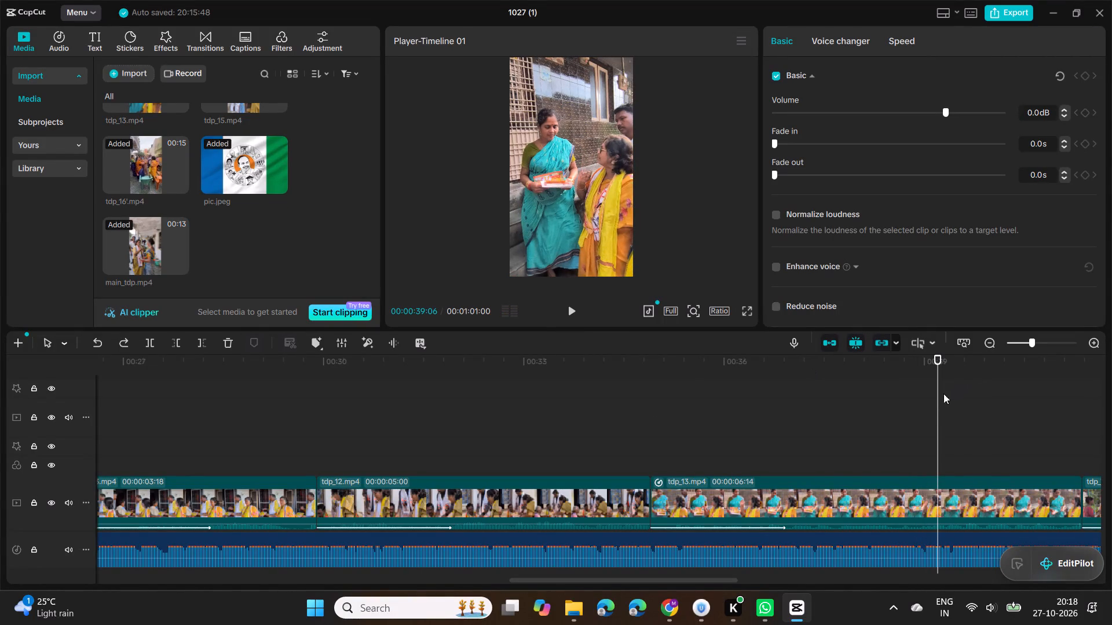
Add the Slightly Shaky video effect at 00:00:25:06, above the part of tdp_5.mp4 where the man holds up the poster.
left_click_drag(937, 396, 314, 402)
left_click_drag(314, 402, 592, 378)
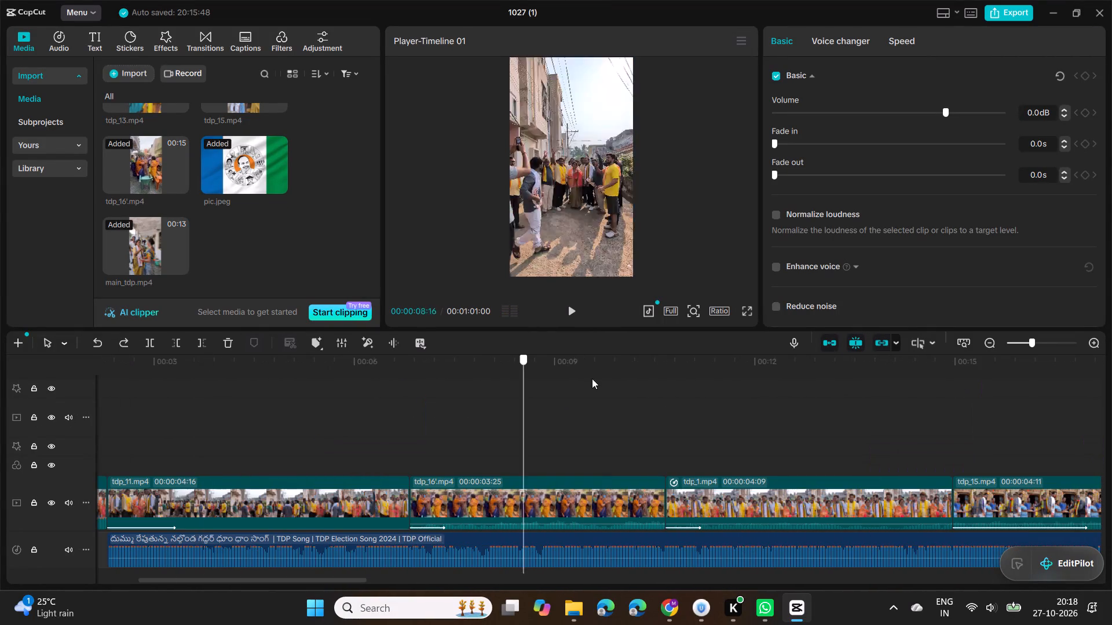
left_click_drag(592, 378, 1070, 386)
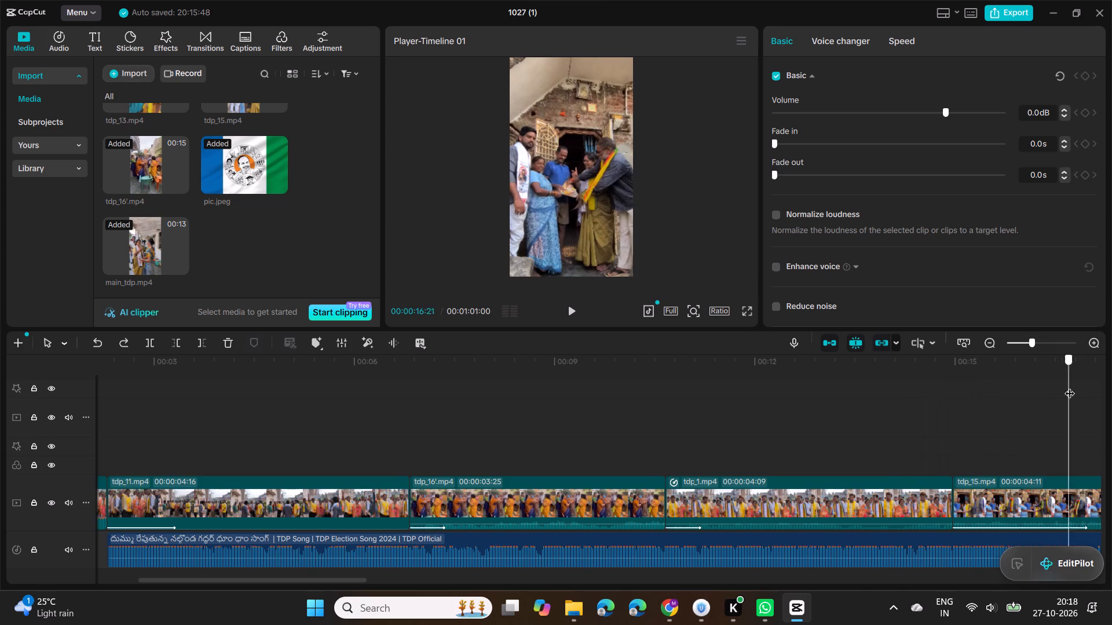
left_click_drag(1070, 386, 1070, 410)
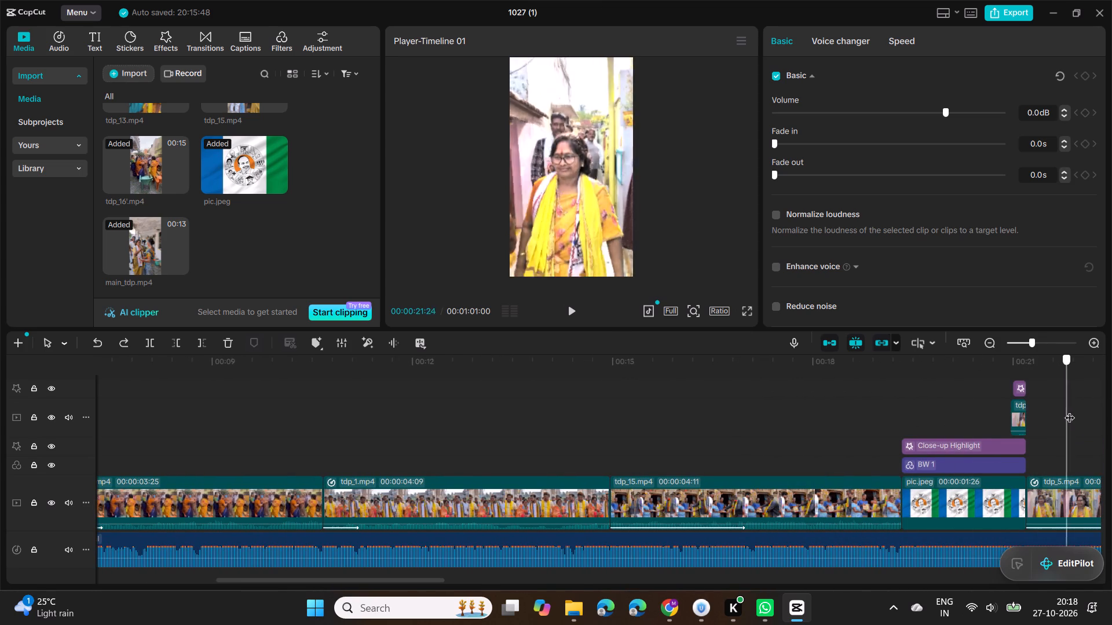
left_click_drag(1070, 410, 968, 417)
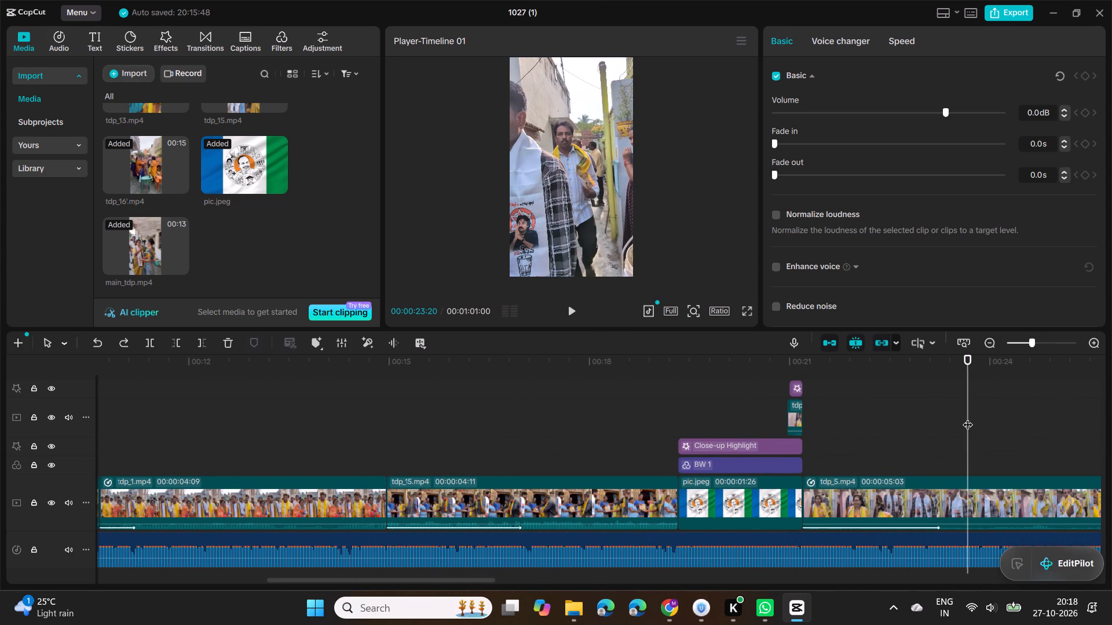
scroll(968, 417, "left", 3)
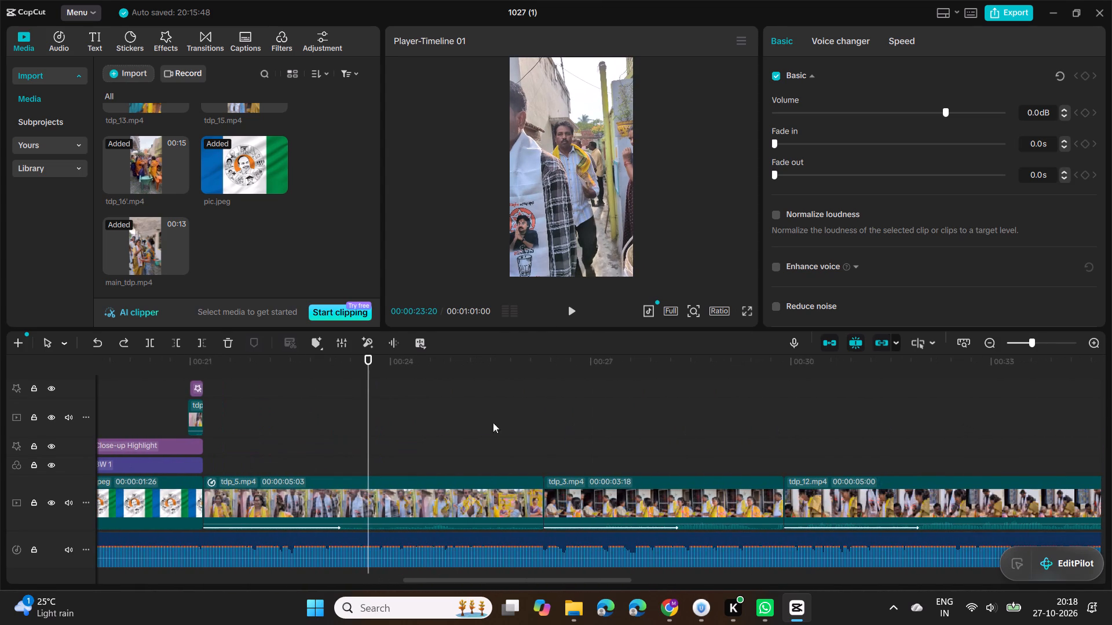
left_click_drag(367, 420, 425, 433)
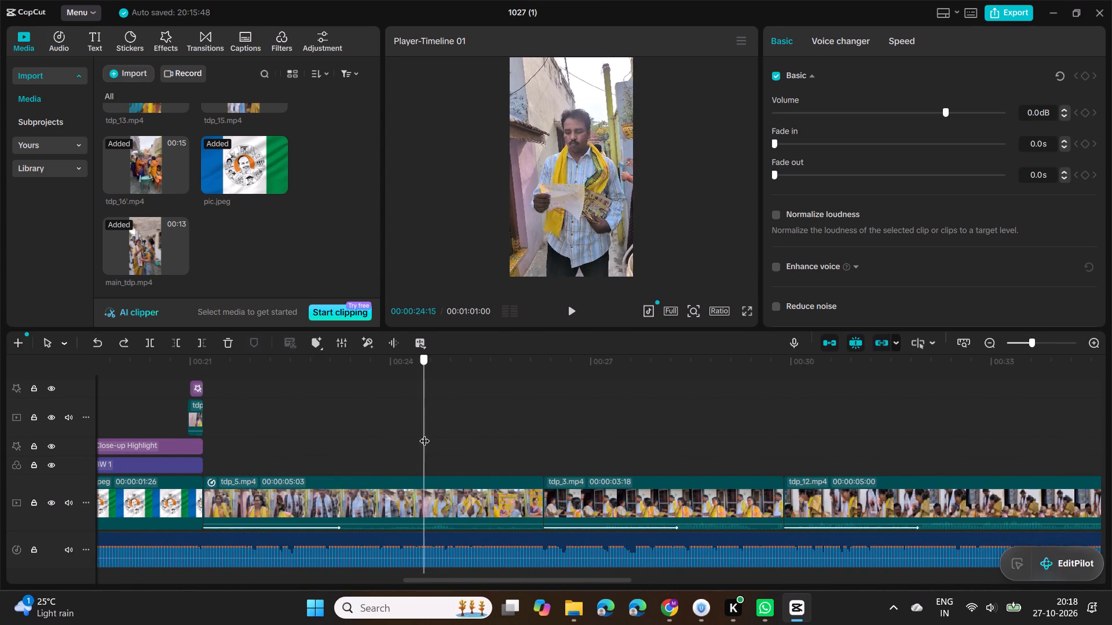
left_click_drag(425, 433, 469, 443)
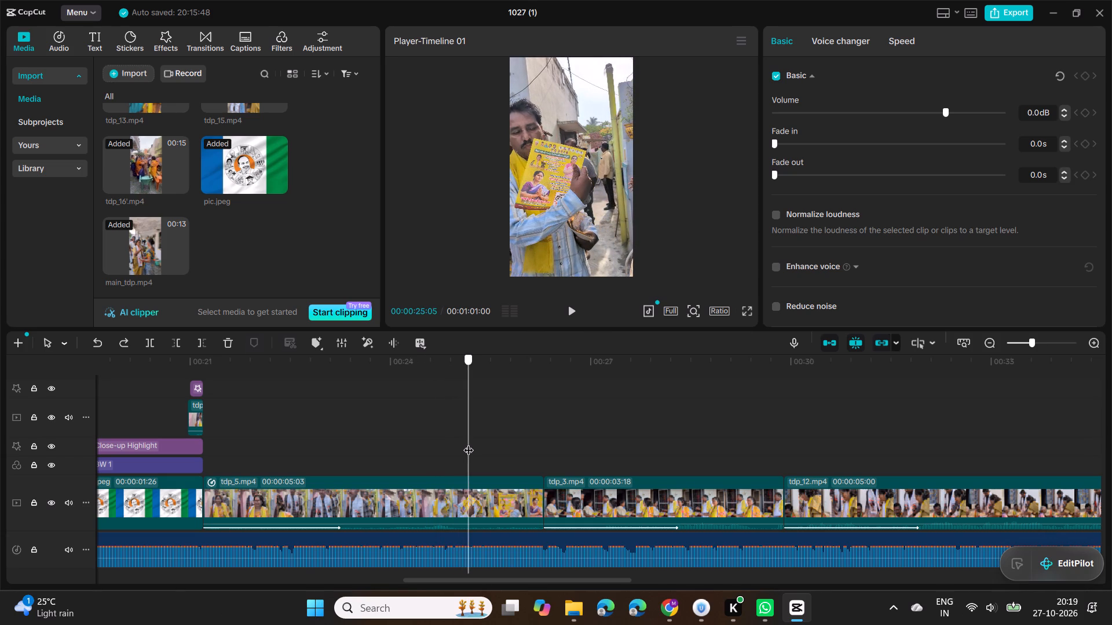
left_click_drag(469, 443, 470, 443)
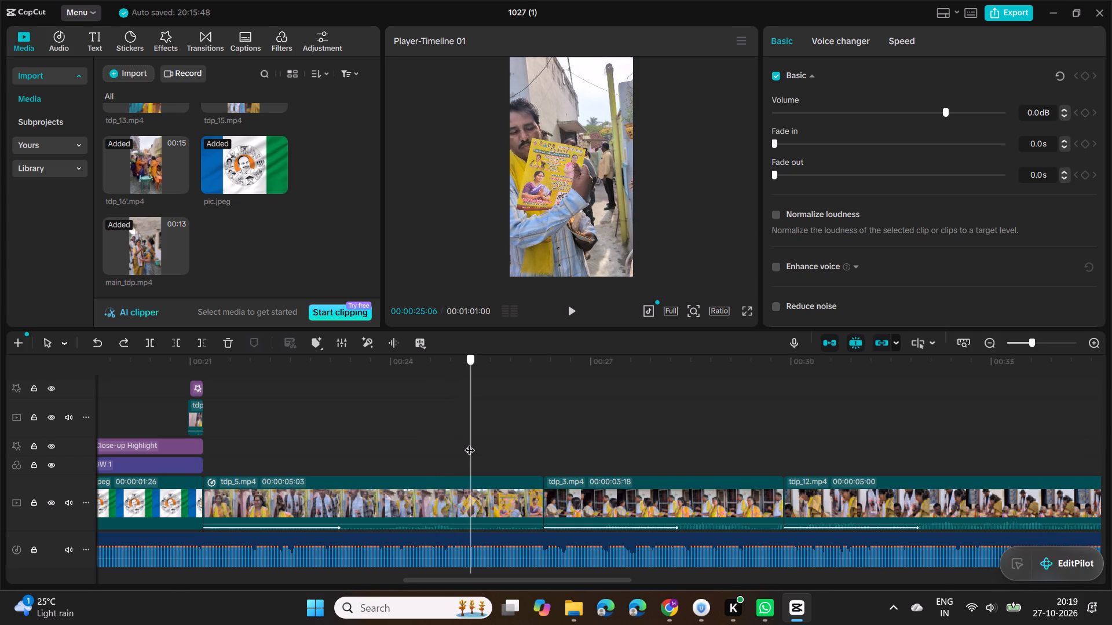
left_click_drag(470, 443, 470, 443)
left_click(161, 43)
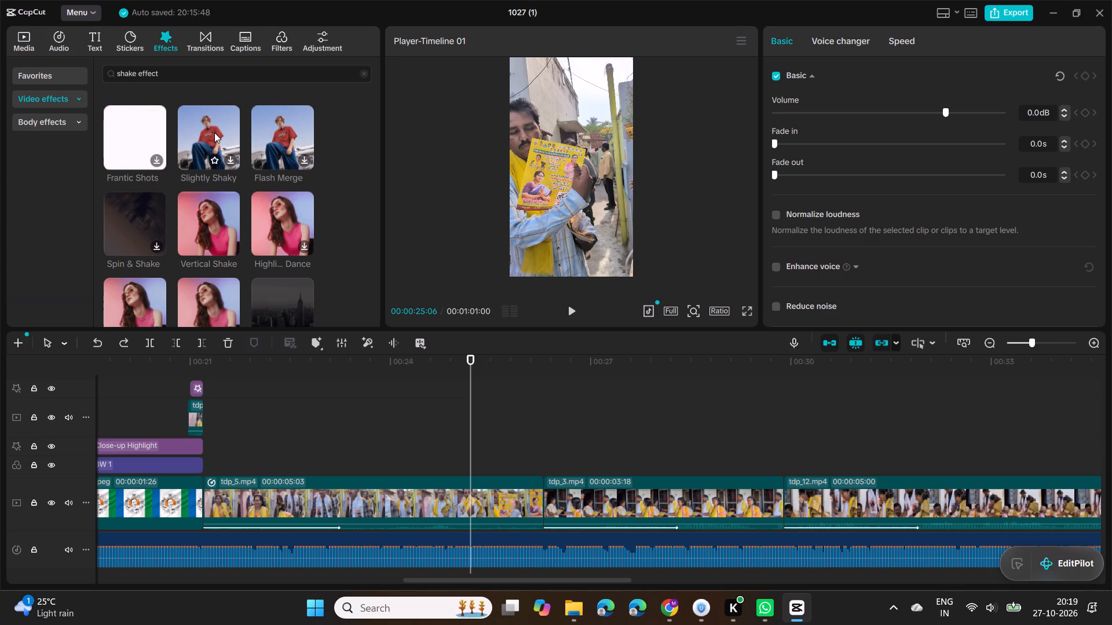
left_click(228, 158)
double_click(228, 158)
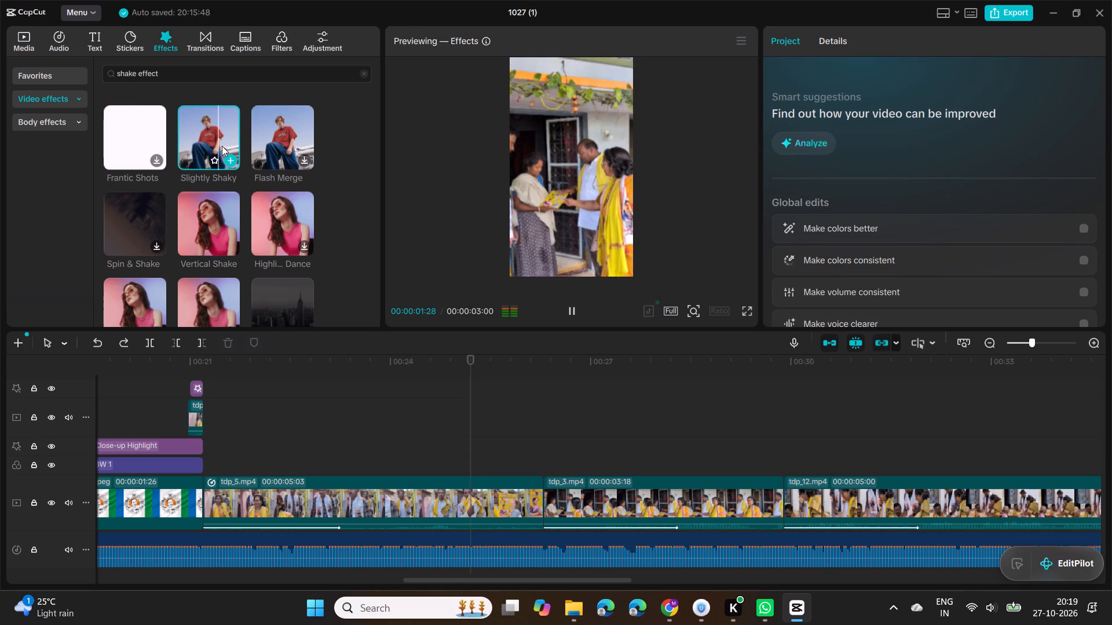
key("space")
left_click(227, 157)
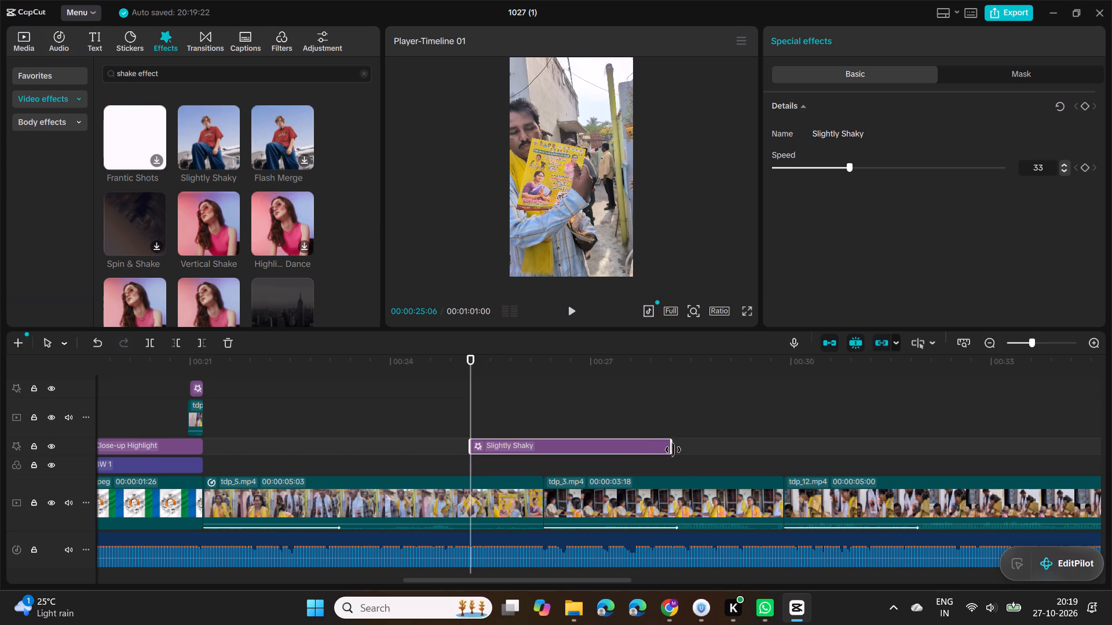
Trim the Slightly Shaky effect to run from about 00:00:25:03 to the end of the tdp_5.mp4 clip.
left_click_drag(673, 448, 538, 459)
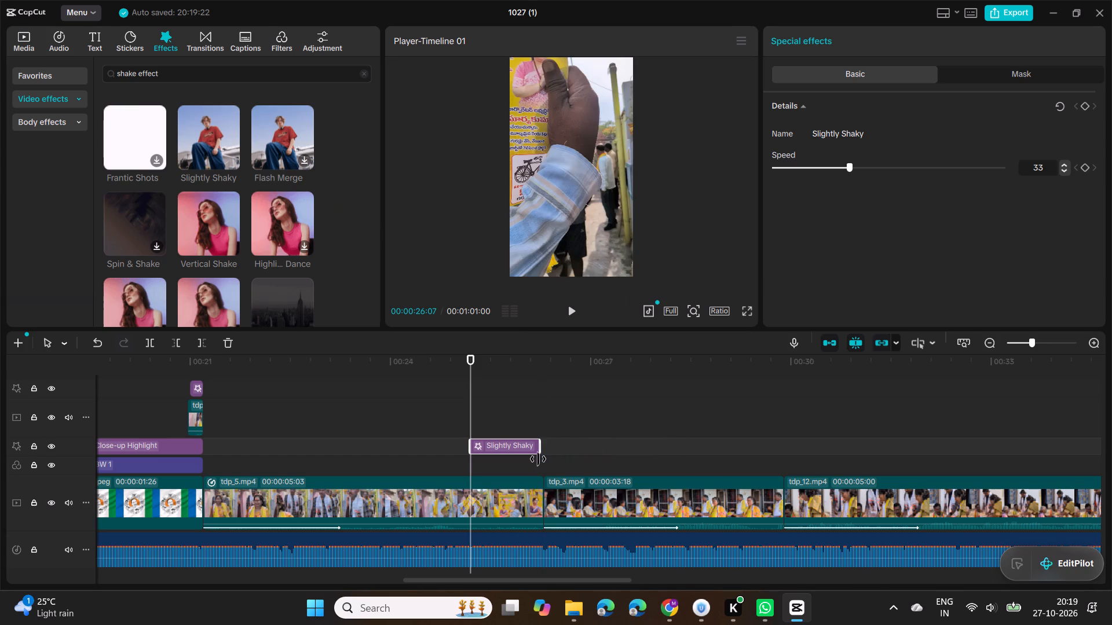
left_click_drag(538, 459, 540, 459)
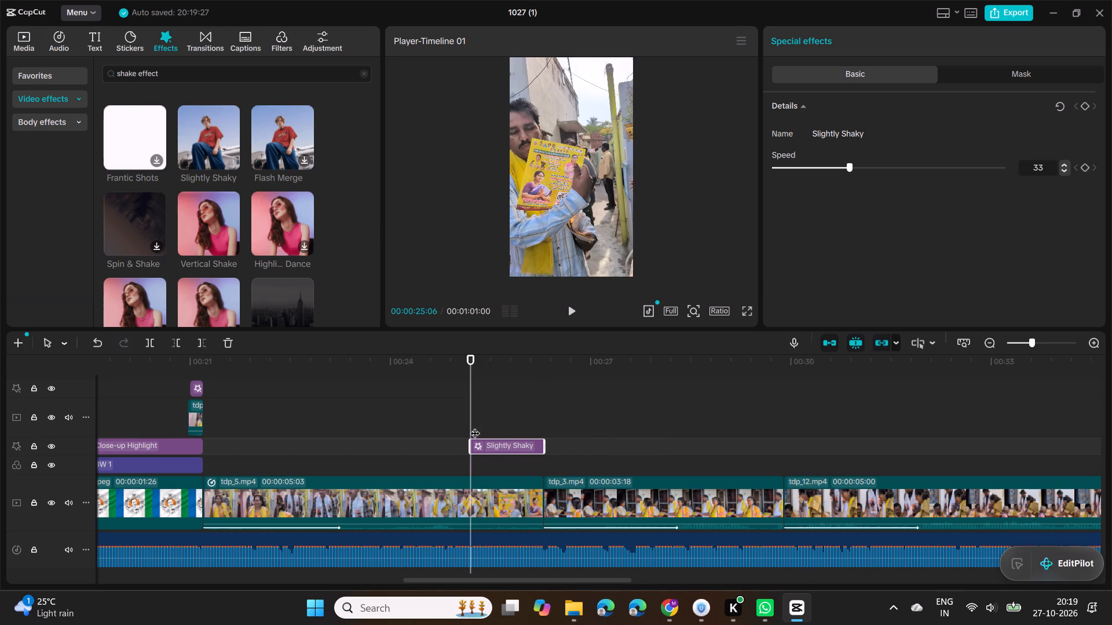
left_click_drag(473, 413, 445, 411)
key("space")
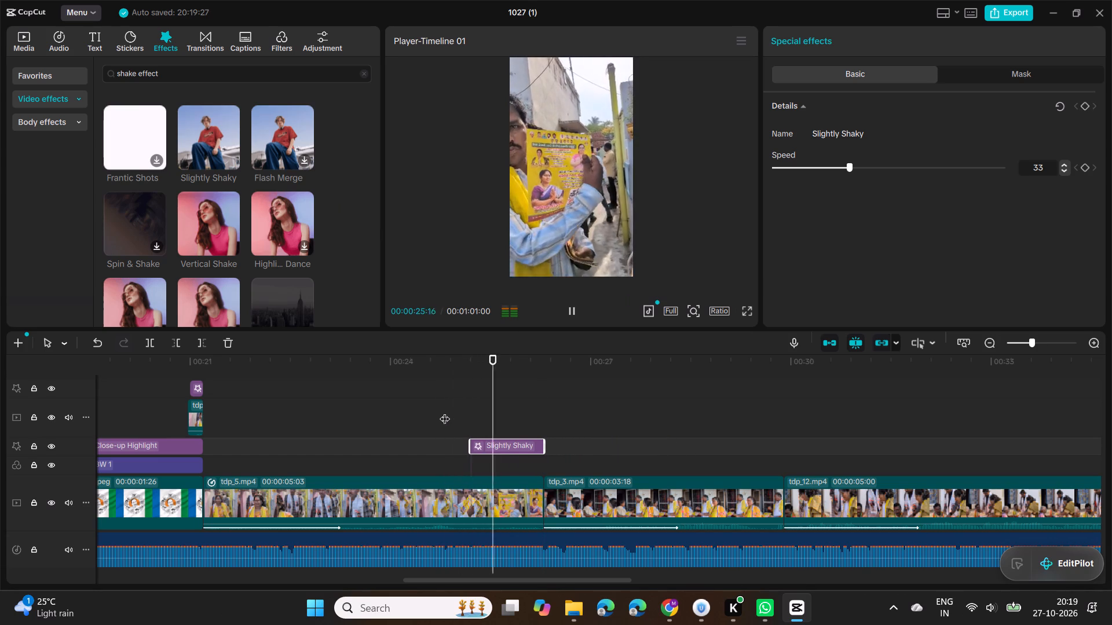
key("space")
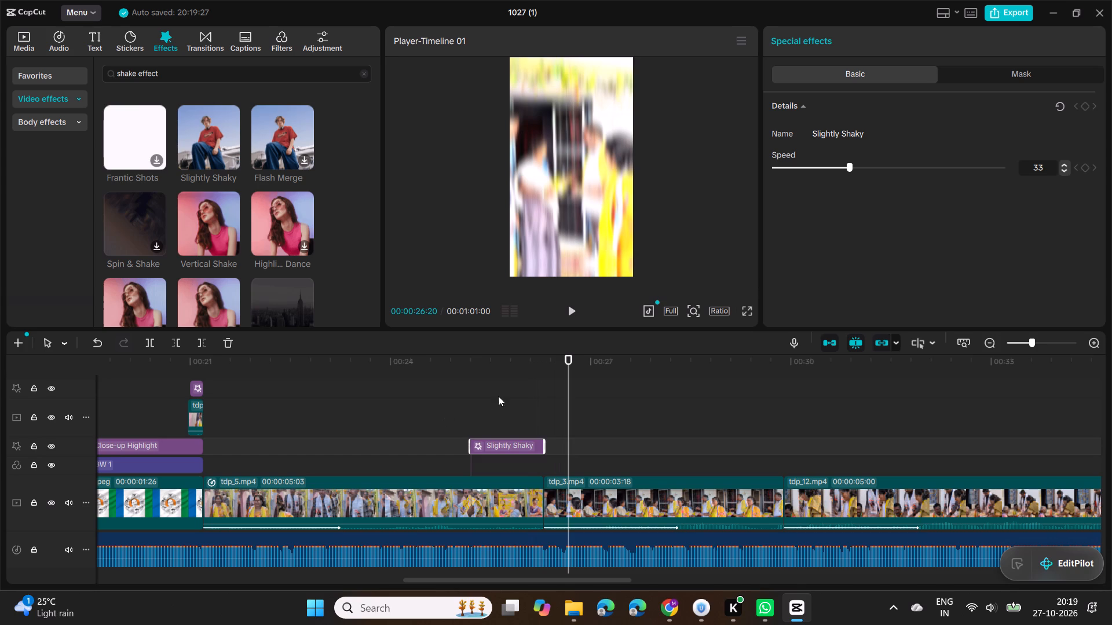
left_click_drag(570, 392, 422, 399)
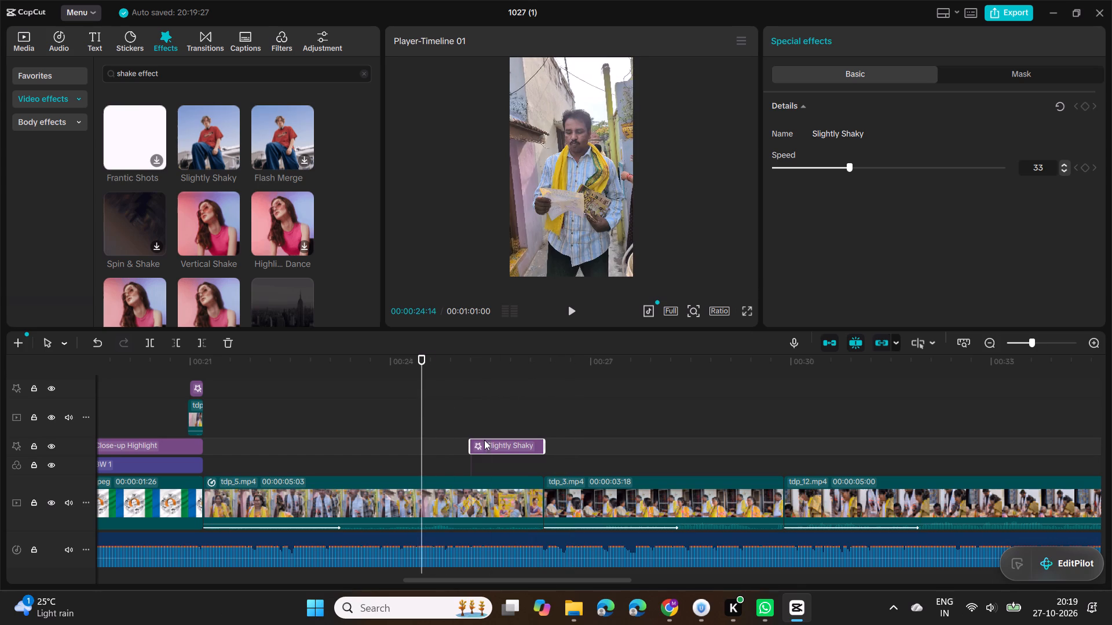
left_click_drag(467, 445, 441, 447)
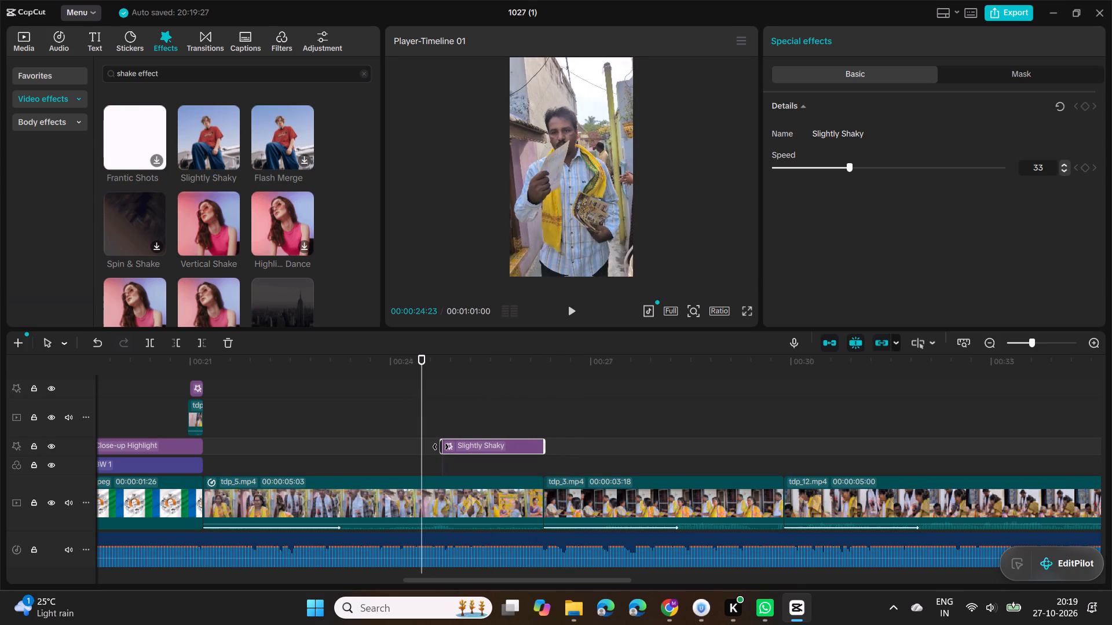
left_click_drag(441, 447, 462, 448)
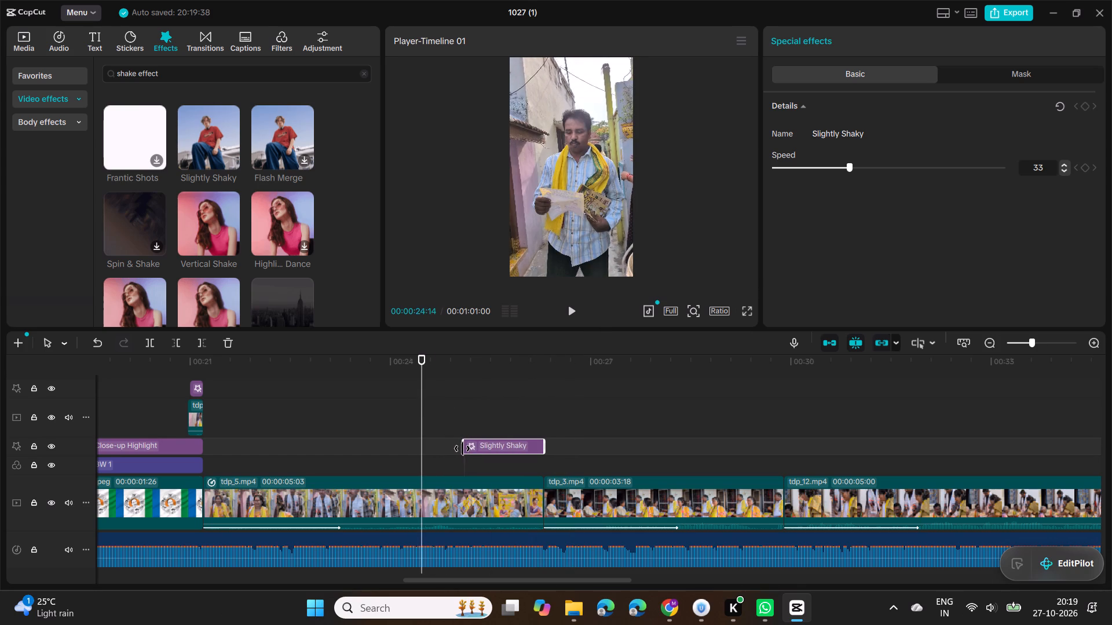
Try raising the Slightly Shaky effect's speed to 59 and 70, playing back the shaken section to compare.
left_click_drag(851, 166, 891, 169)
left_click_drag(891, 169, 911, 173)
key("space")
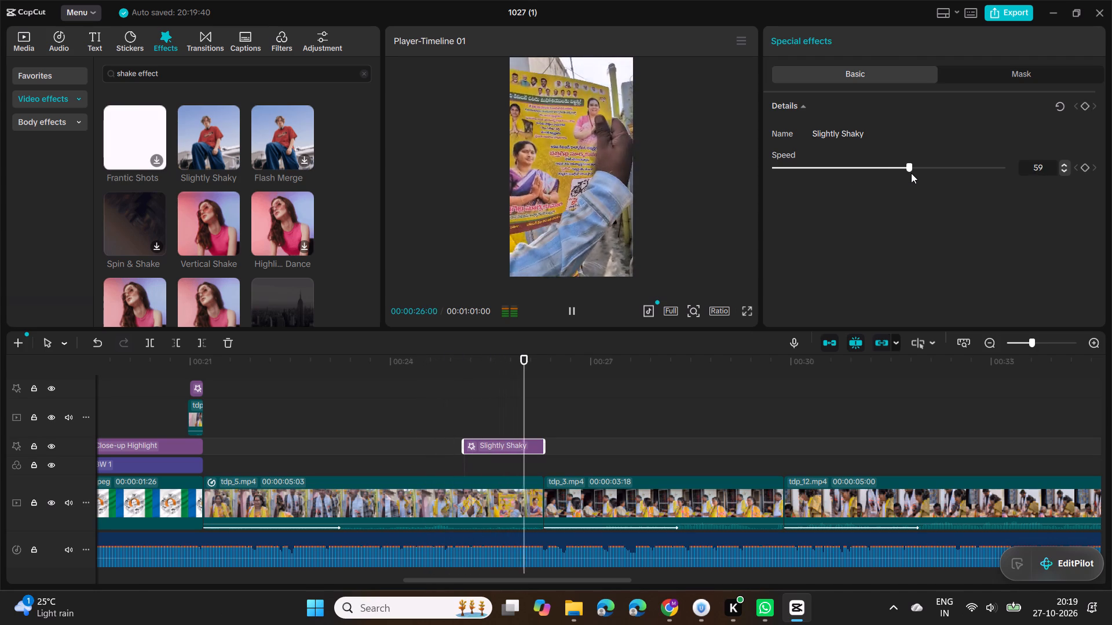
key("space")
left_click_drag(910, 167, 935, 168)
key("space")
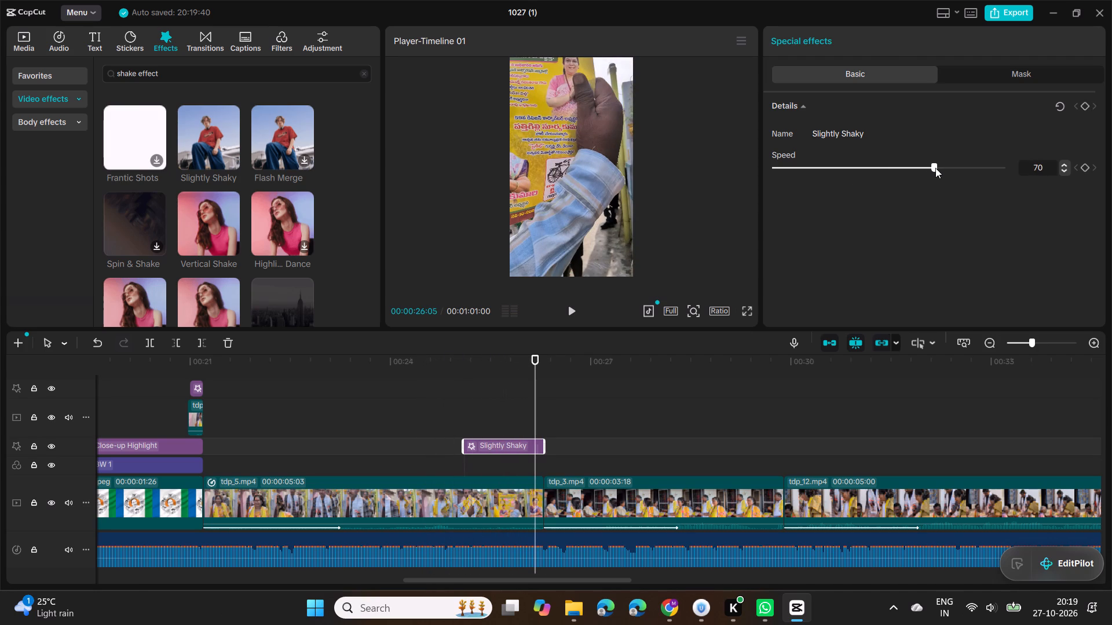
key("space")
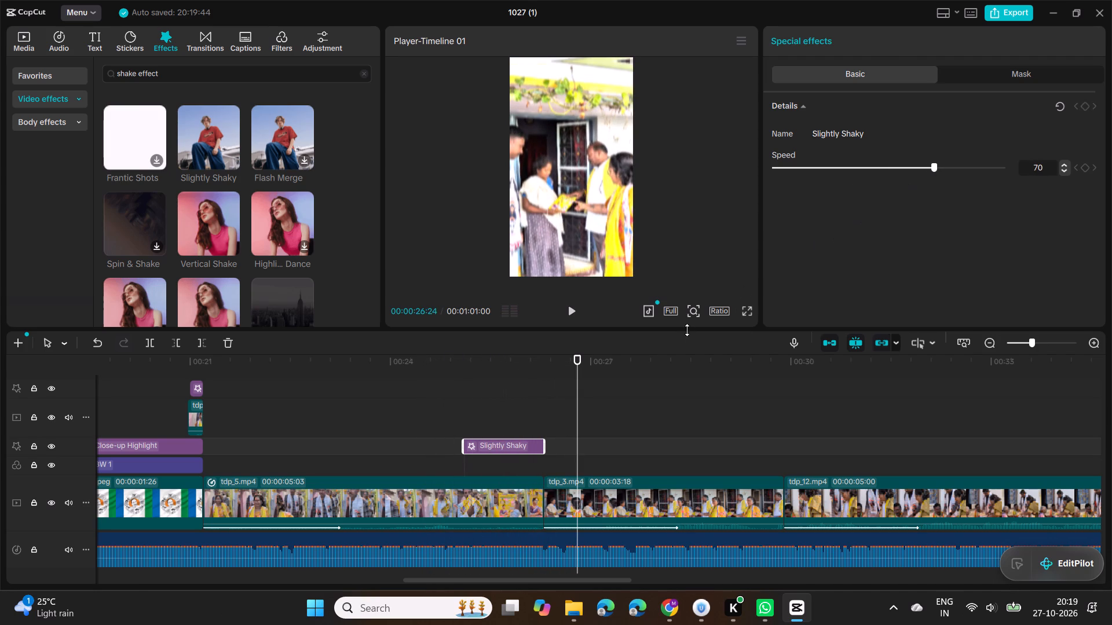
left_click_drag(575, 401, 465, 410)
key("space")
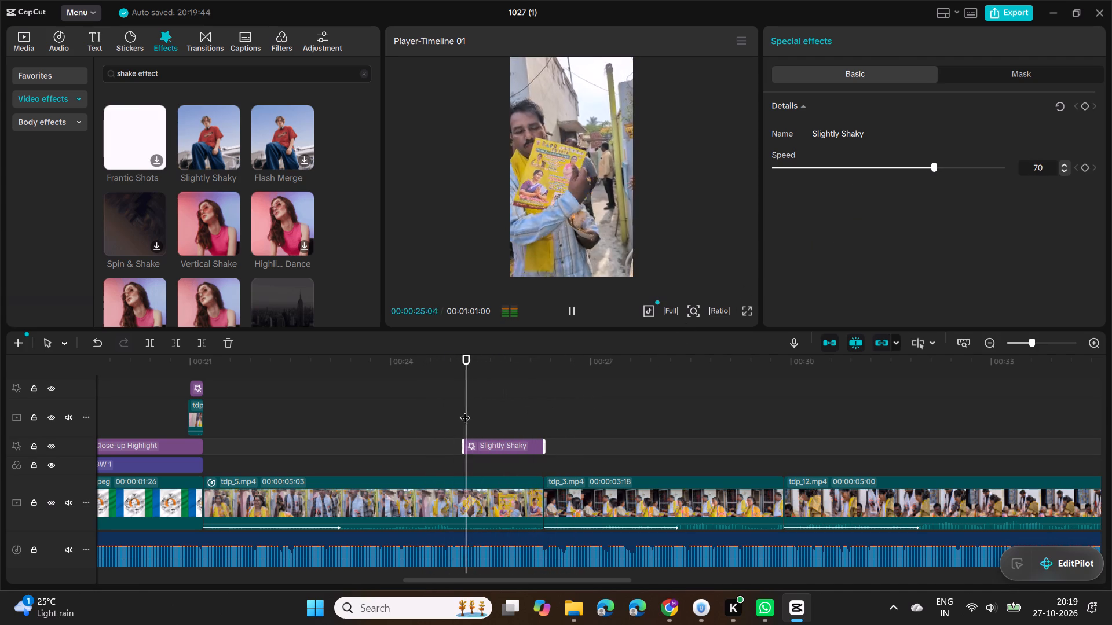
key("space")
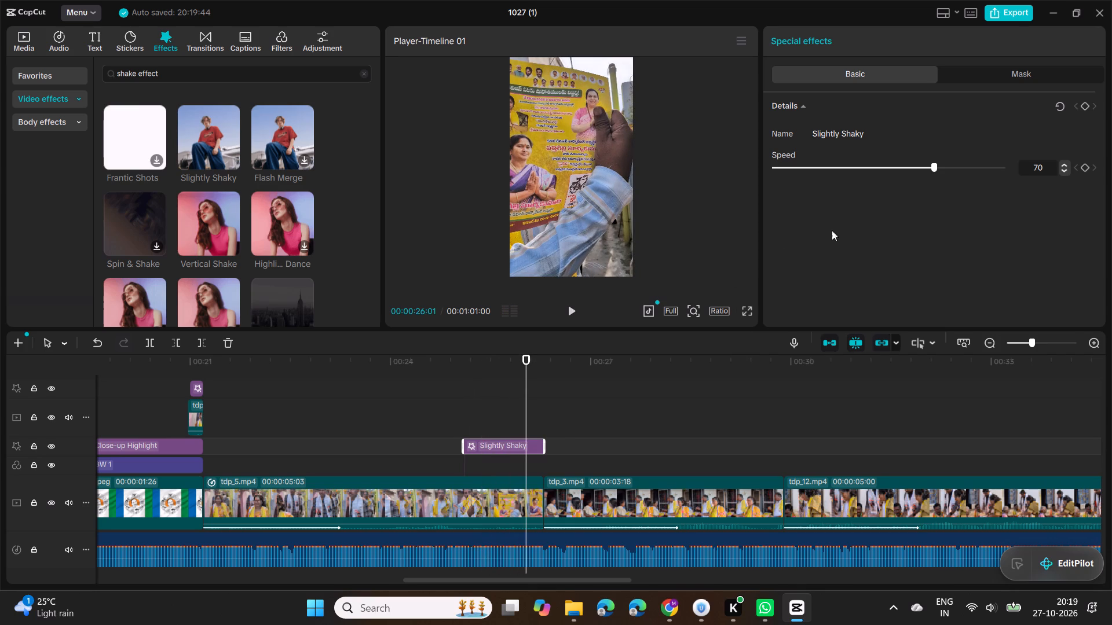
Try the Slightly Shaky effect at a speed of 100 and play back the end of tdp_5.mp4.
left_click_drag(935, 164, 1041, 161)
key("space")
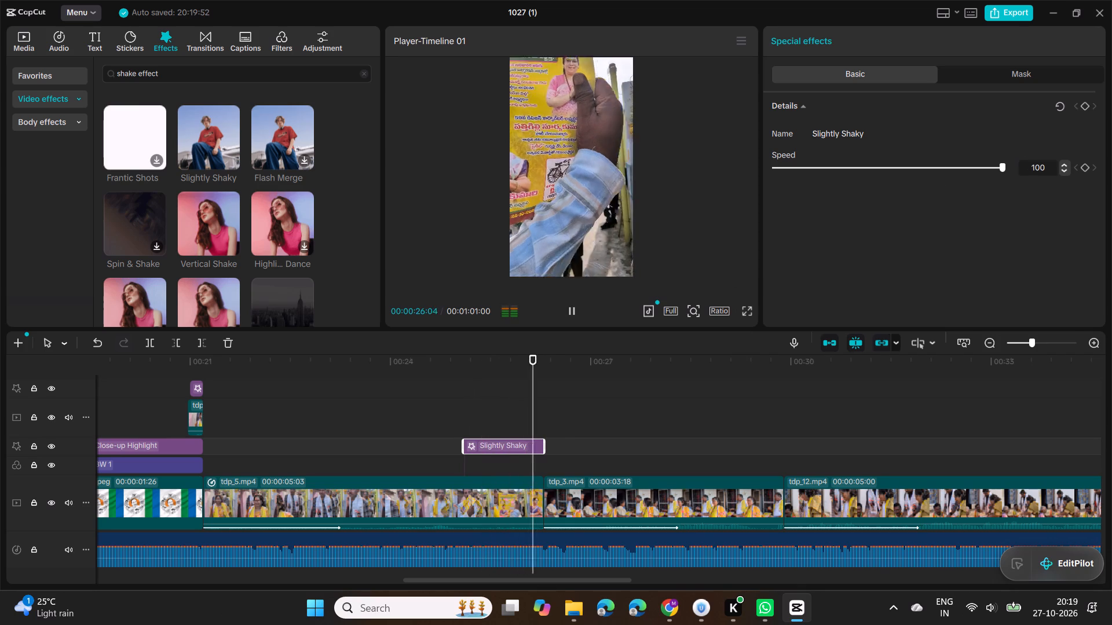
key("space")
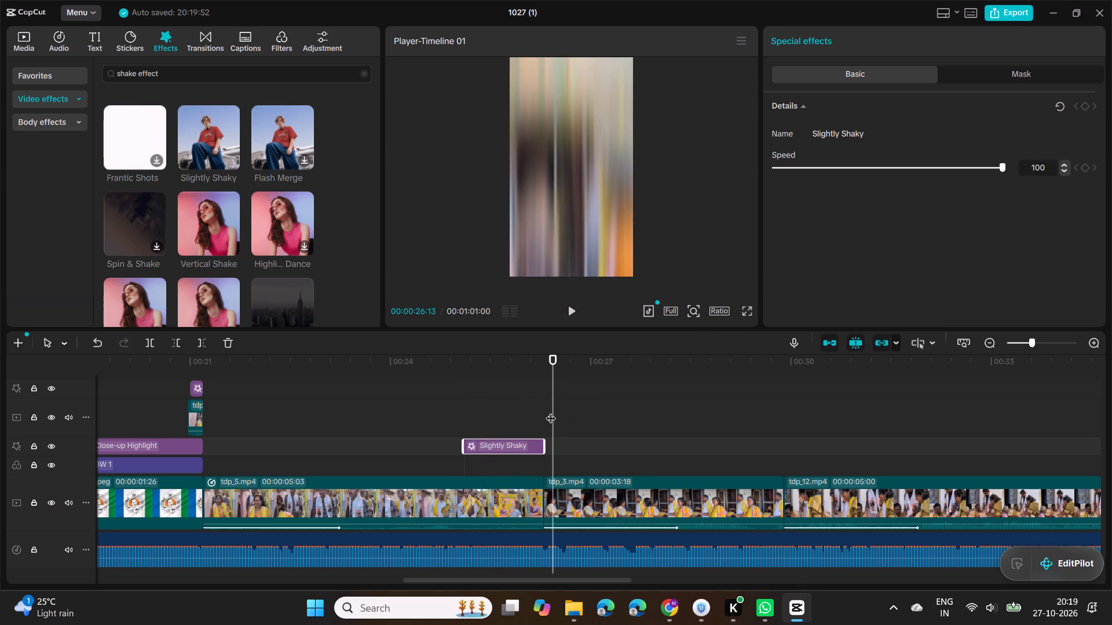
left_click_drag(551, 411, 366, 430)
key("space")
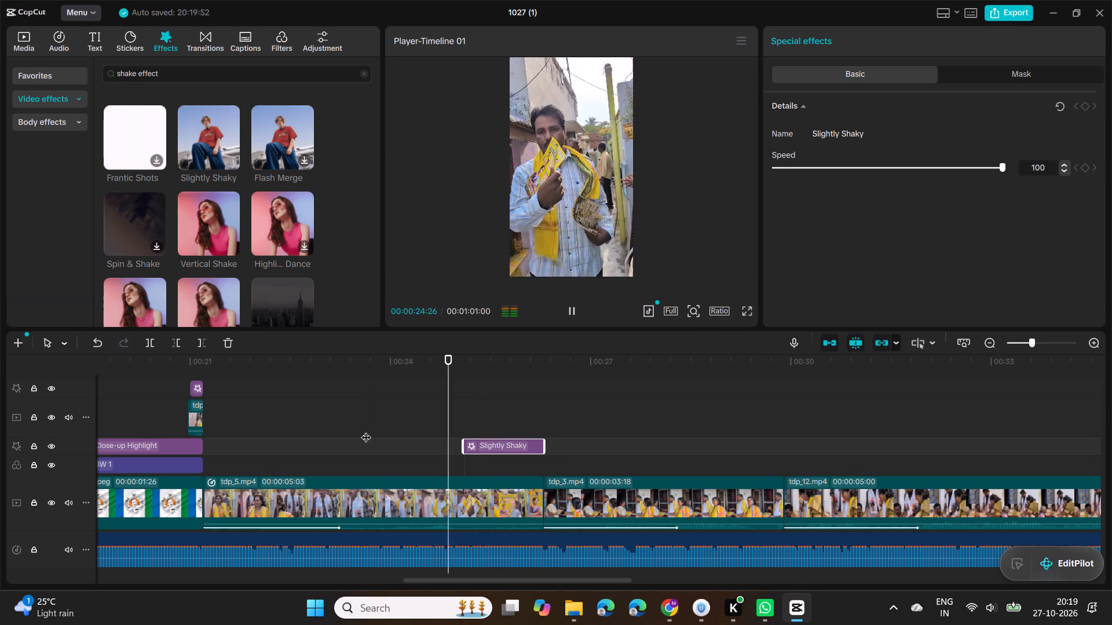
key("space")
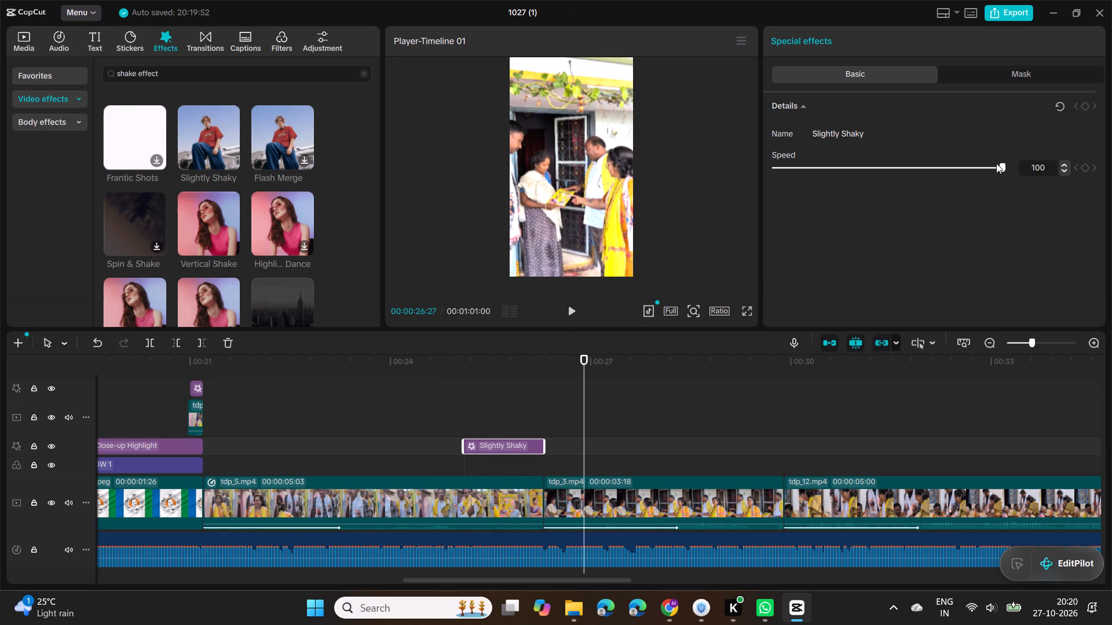
Lower the Slightly Shaky effect's speed to 20 and preview it over the end of tdp_5.mp4.
left_click_drag(998, 168, 741, 185)
key("space")
key("space")
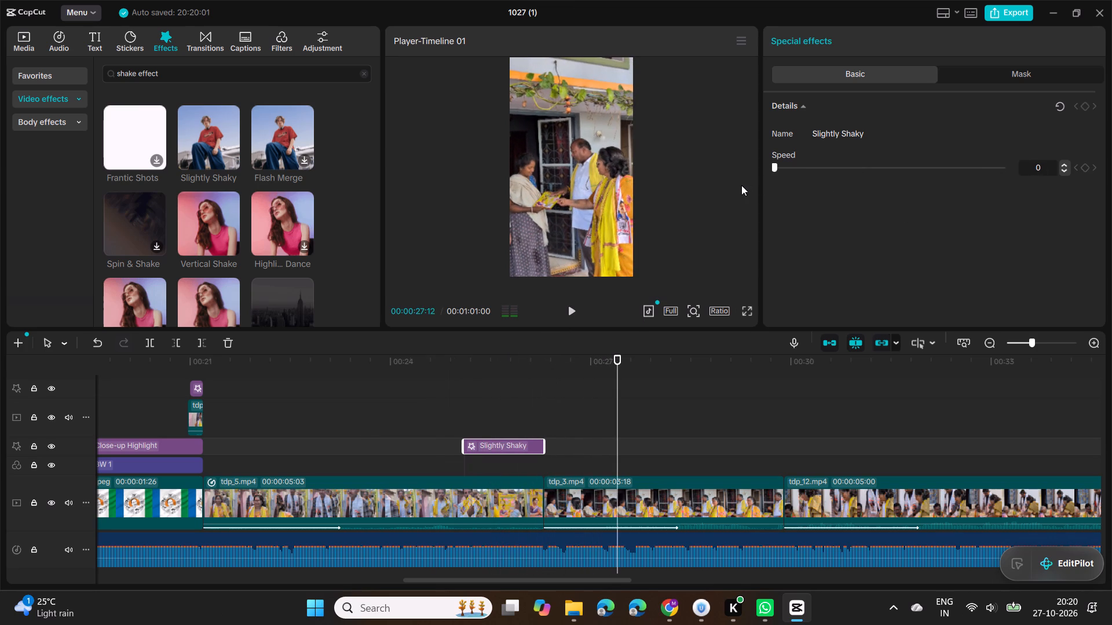
left_click(820, 163)
left_click_drag(618, 391, 407, 387)
key("space")
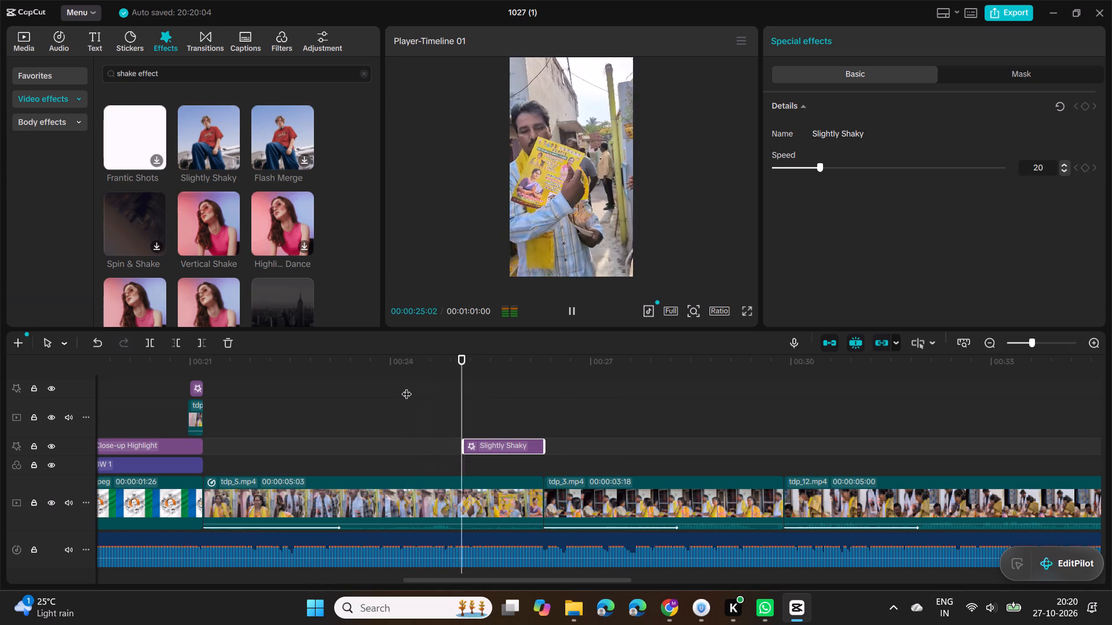
key("space")
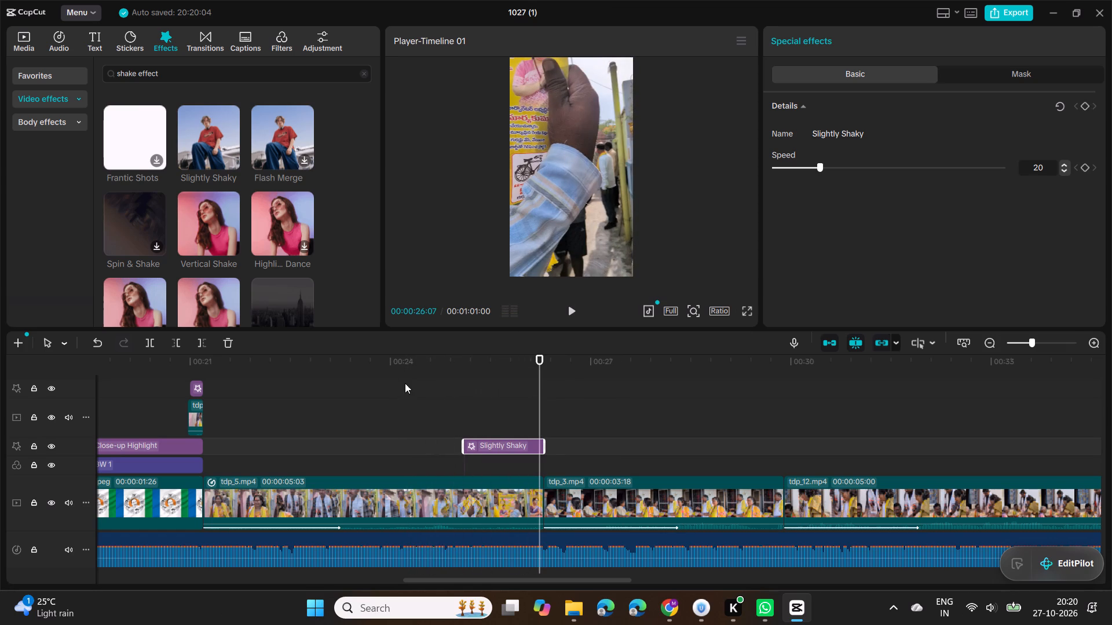
Replace the Slightly Shaky effect near the end of tdp_5.mp4 with the Panic Catalyst effect, starting at 00:00:25:03.
scroll(245, 226, "down", 1)
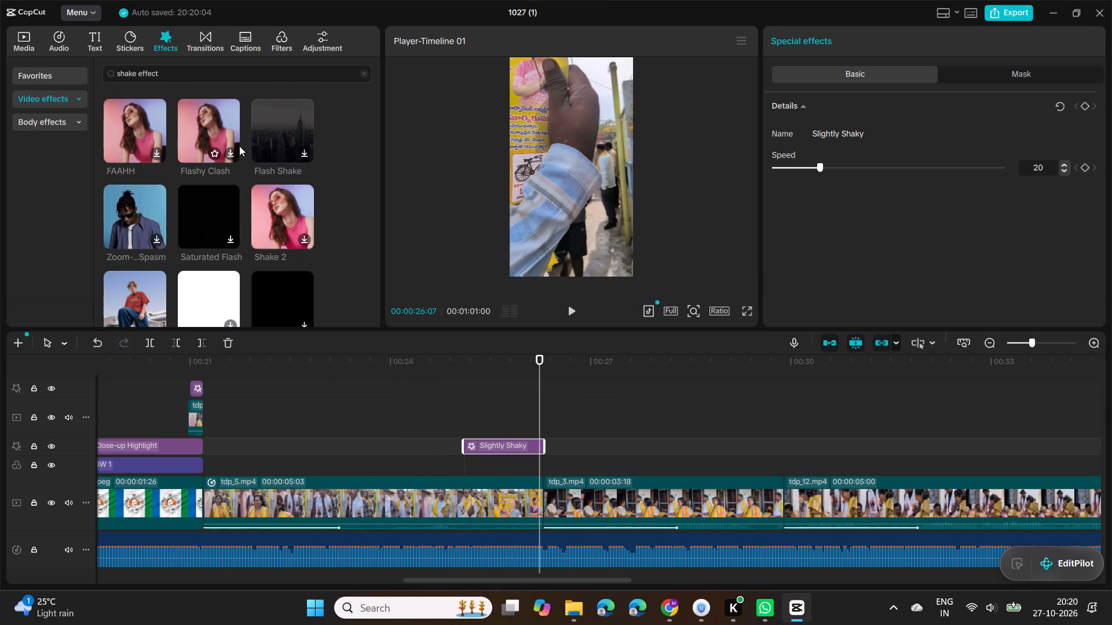
scroll(200, 277, "down", 1)
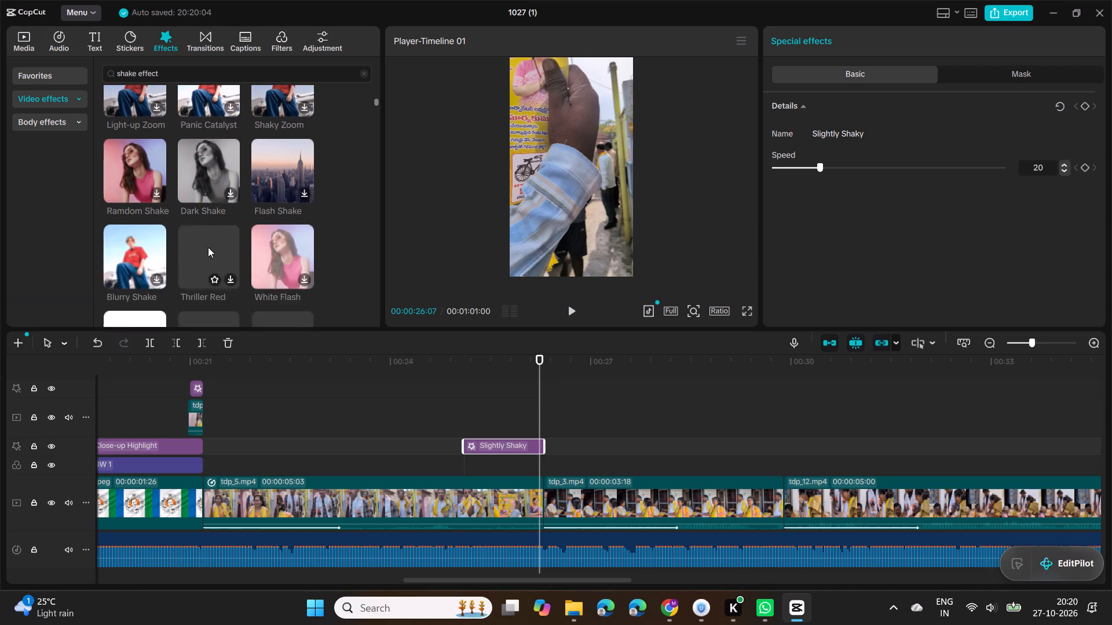
double_click(226, 203)
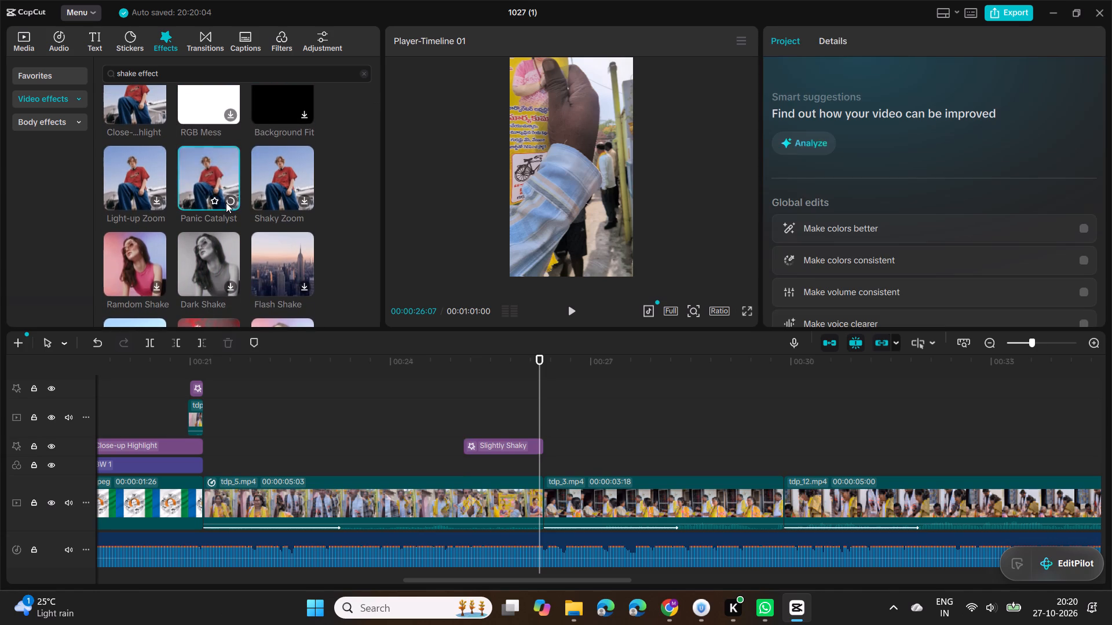
key("space")
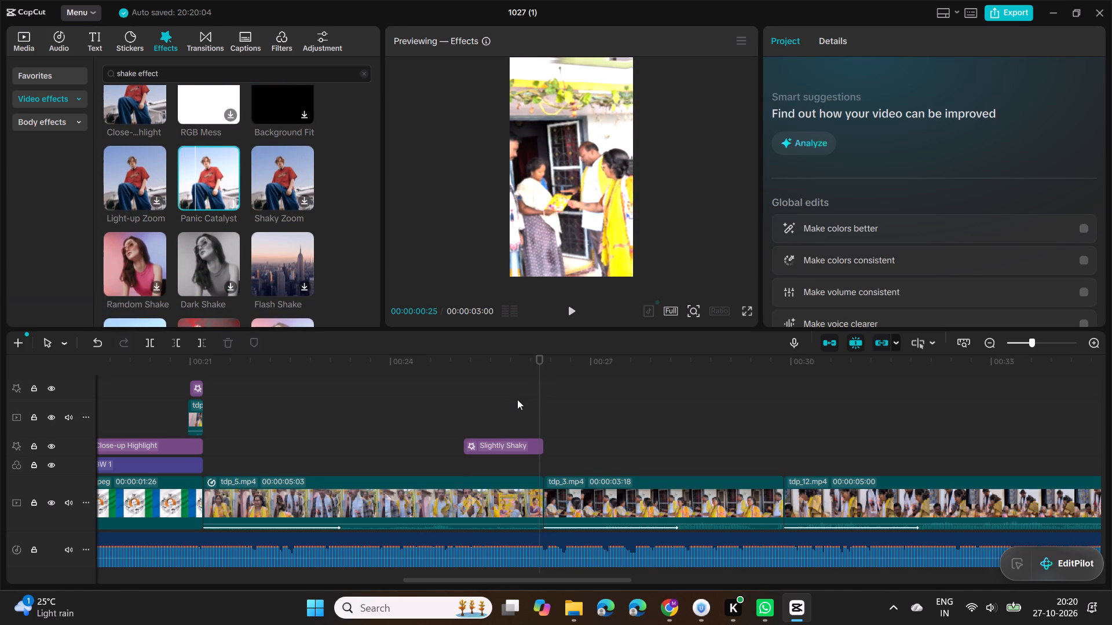
left_click_drag(540, 398, 473, 399)
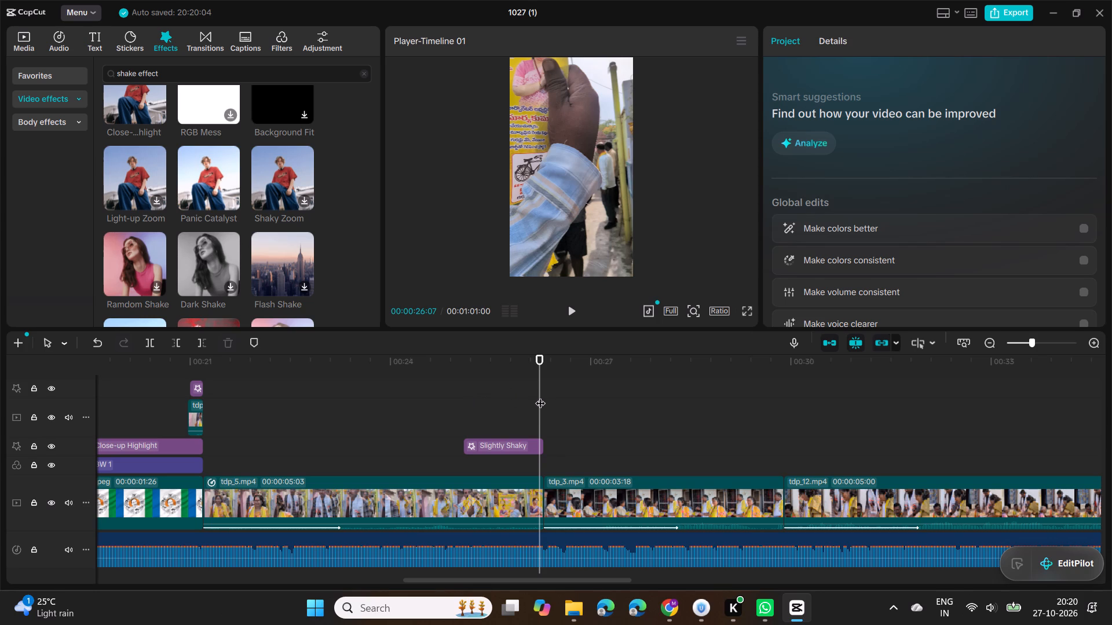
left_click_drag(540, 396, 466, 397)
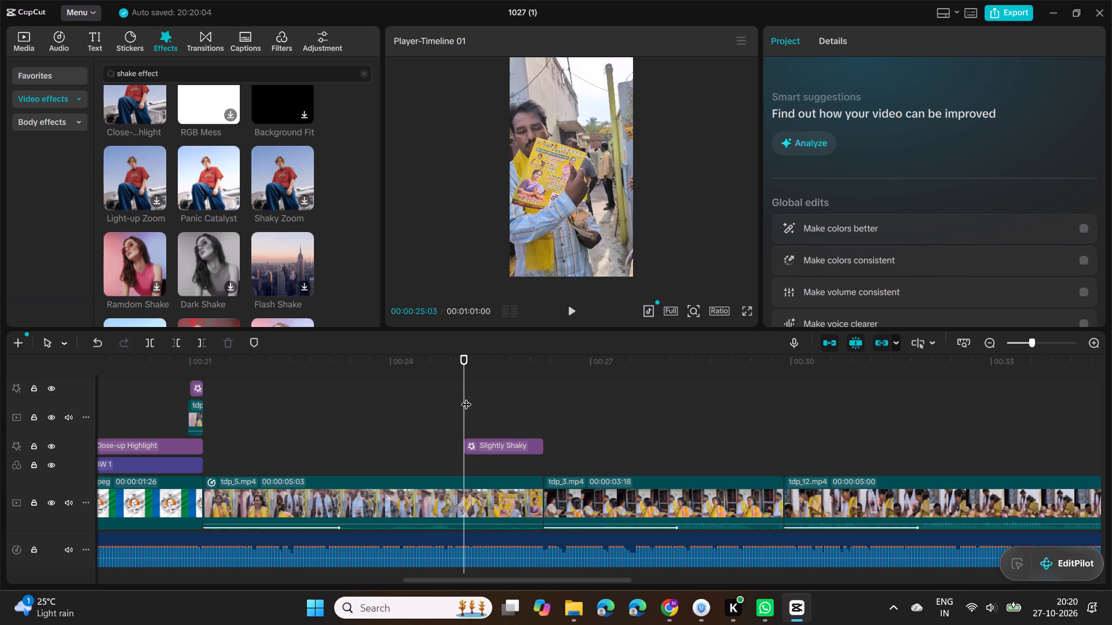
left_click(227, 201)
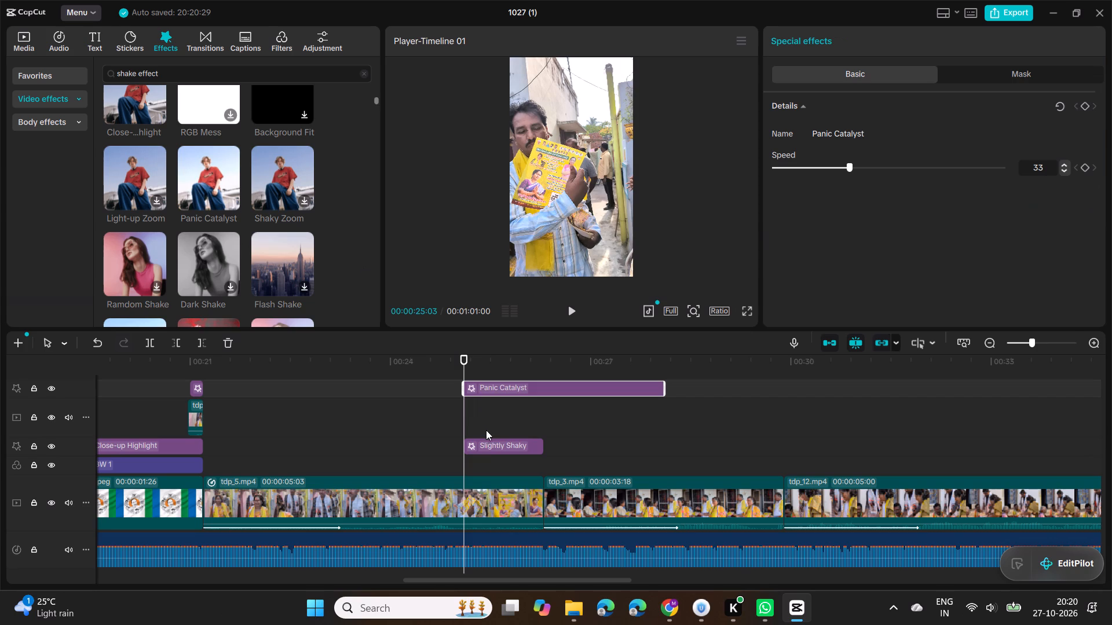
left_click(489, 445)
key("Delete")
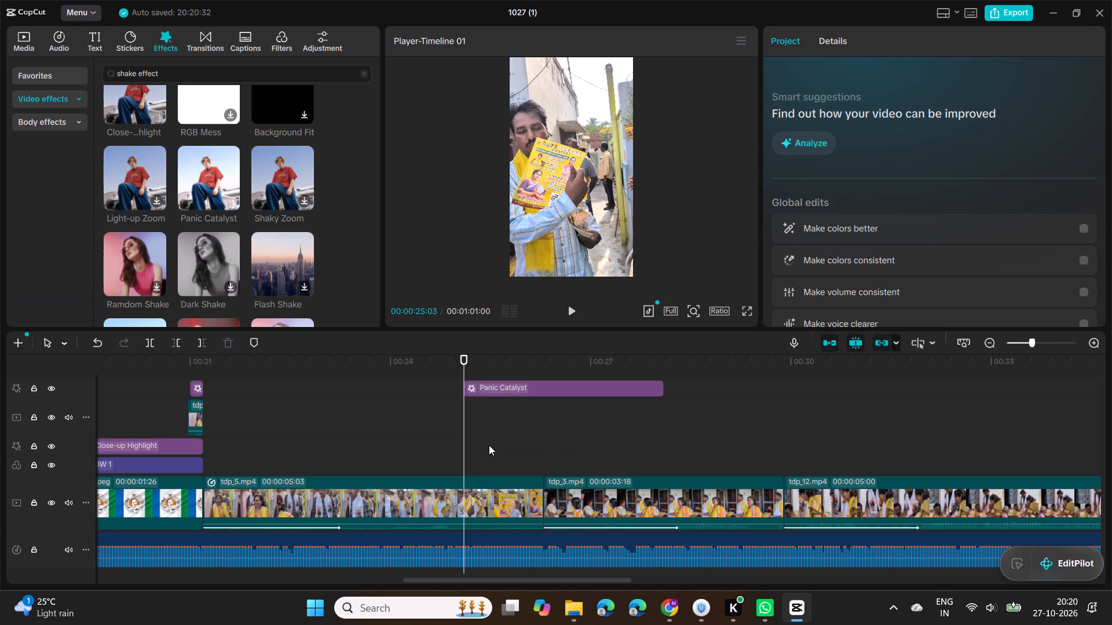
Move Panic Catalyst to the freed effect track, trim it to finish with tdp_5.mp4, and play back the section.
left_click_drag(491, 385, 490, 441)
left_click_drag(665, 446, 546, 436)
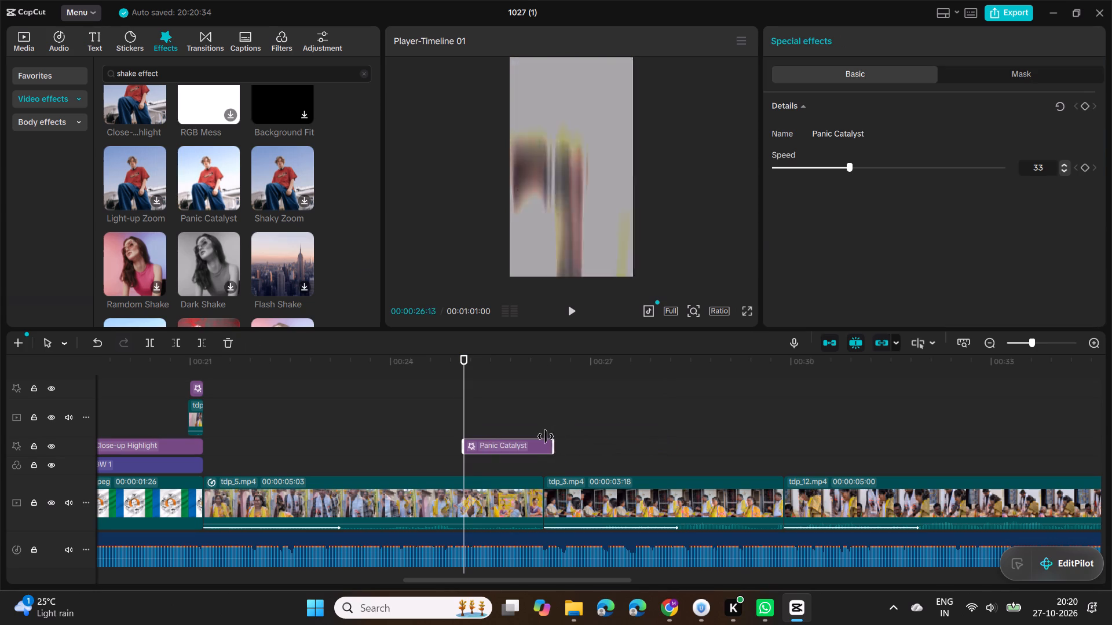
left_click_drag(546, 436, 542, 439)
key("space")
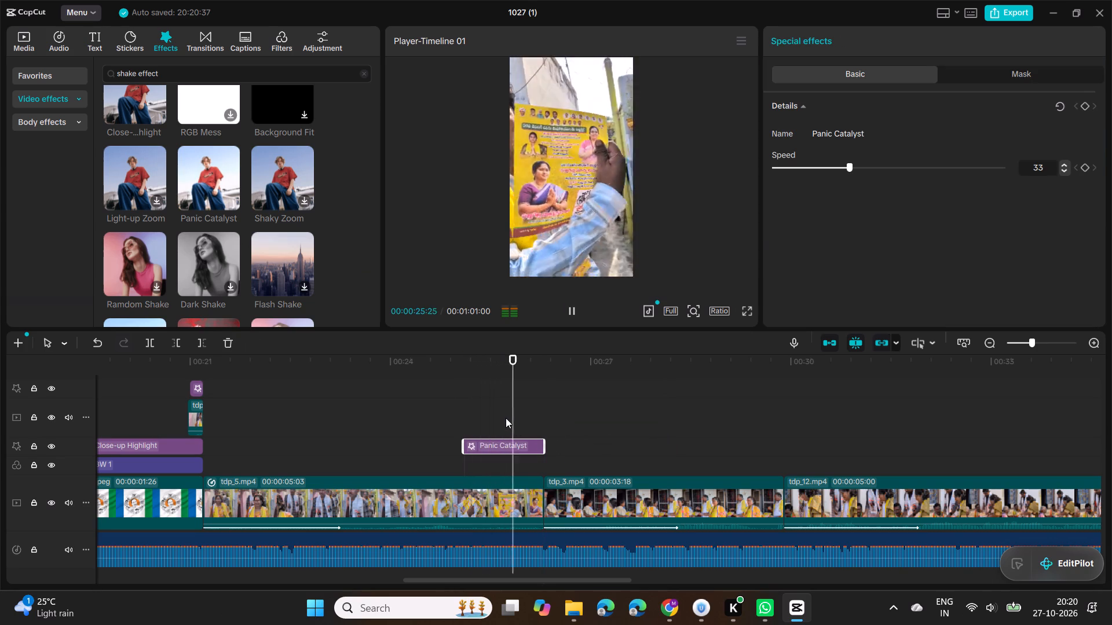
key("space")
key("space")
key("space")
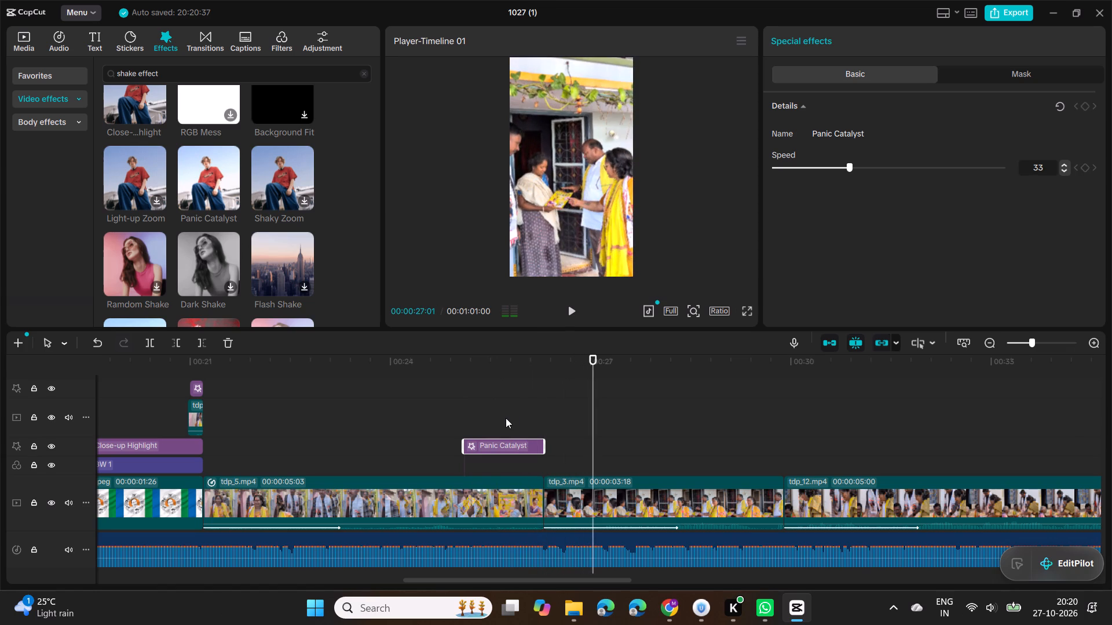
Delete the leftover TDP song segment that starts at about 00:00:54:07 near the end of the timeline.
left_click_drag(599, 422, 585, 420)
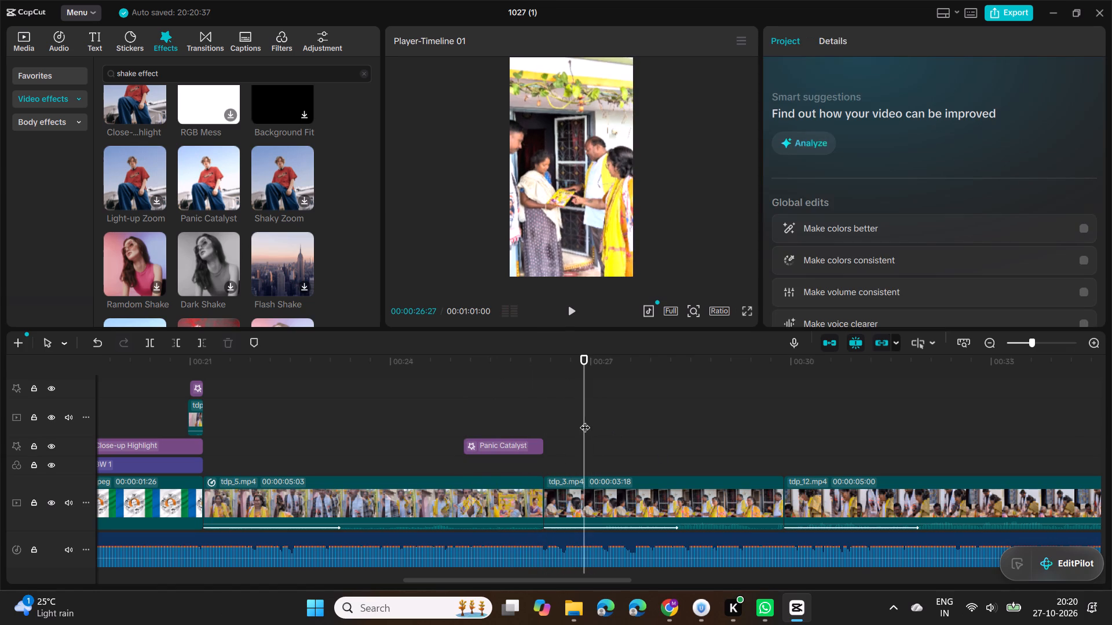
left_click_drag(583, 421, 821, 442)
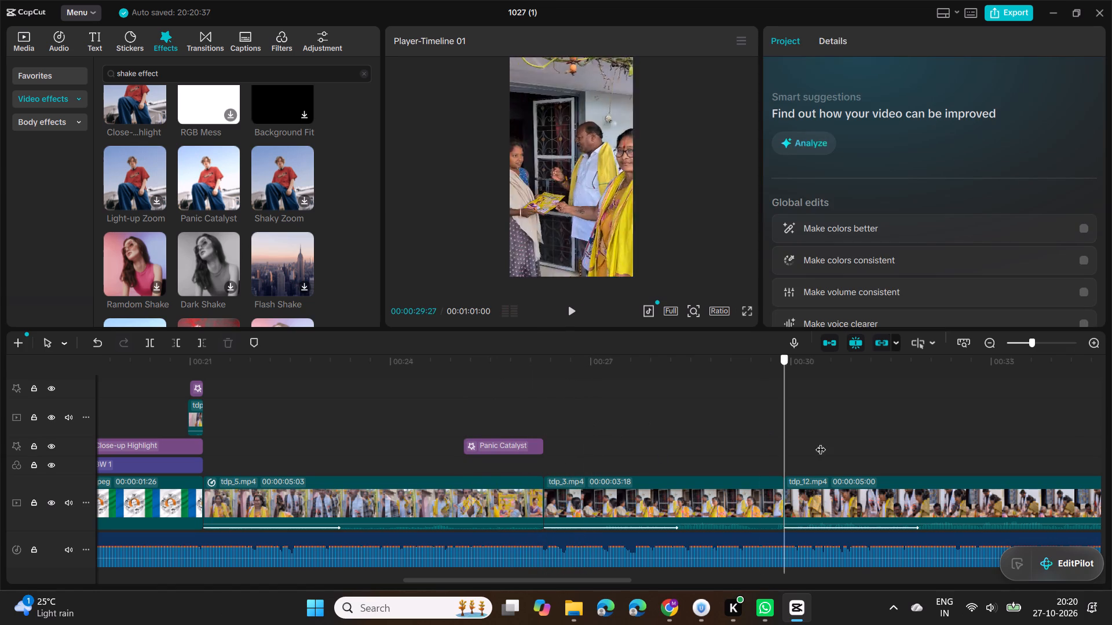
left_click_drag(821, 442, 1085, 444)
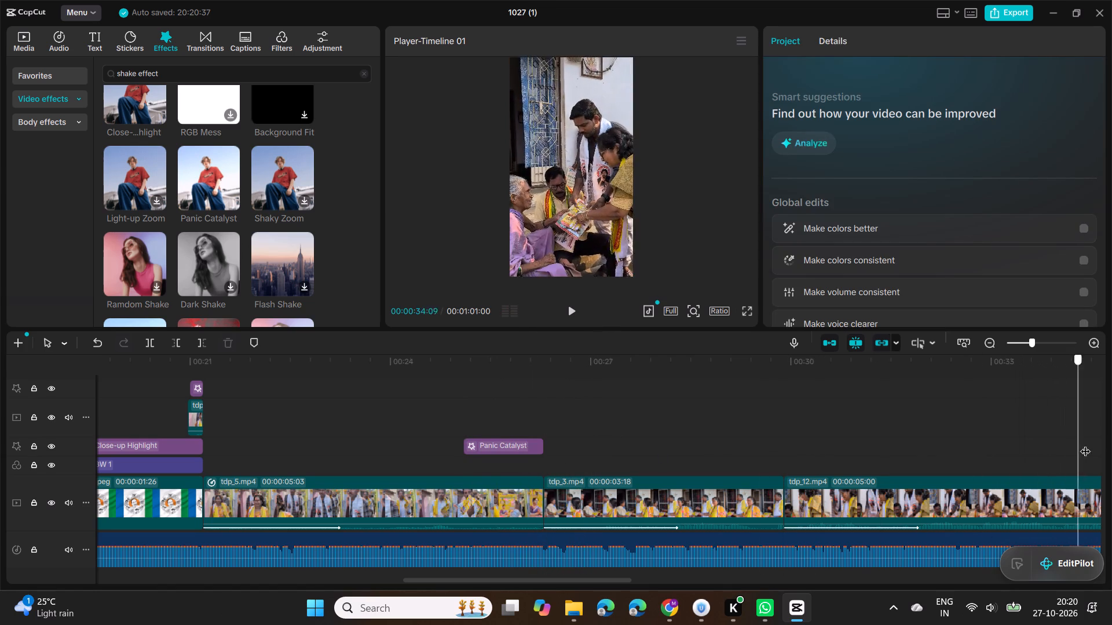
left_click_drag(1085, 444, 1111, 469)
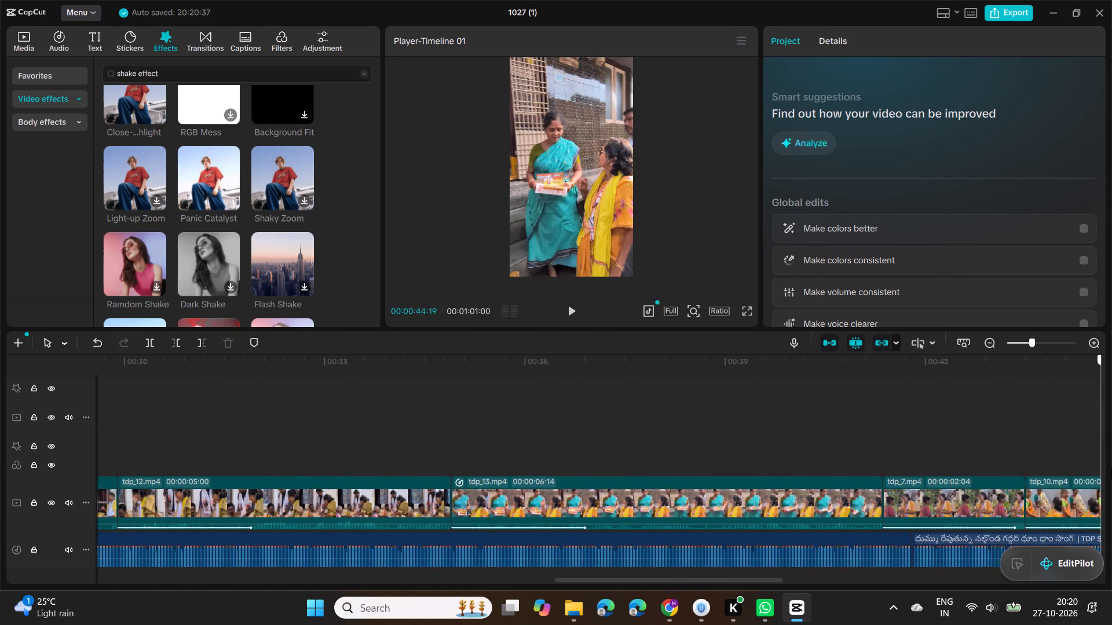
left_click_drag(1111, 469, 978, 494)
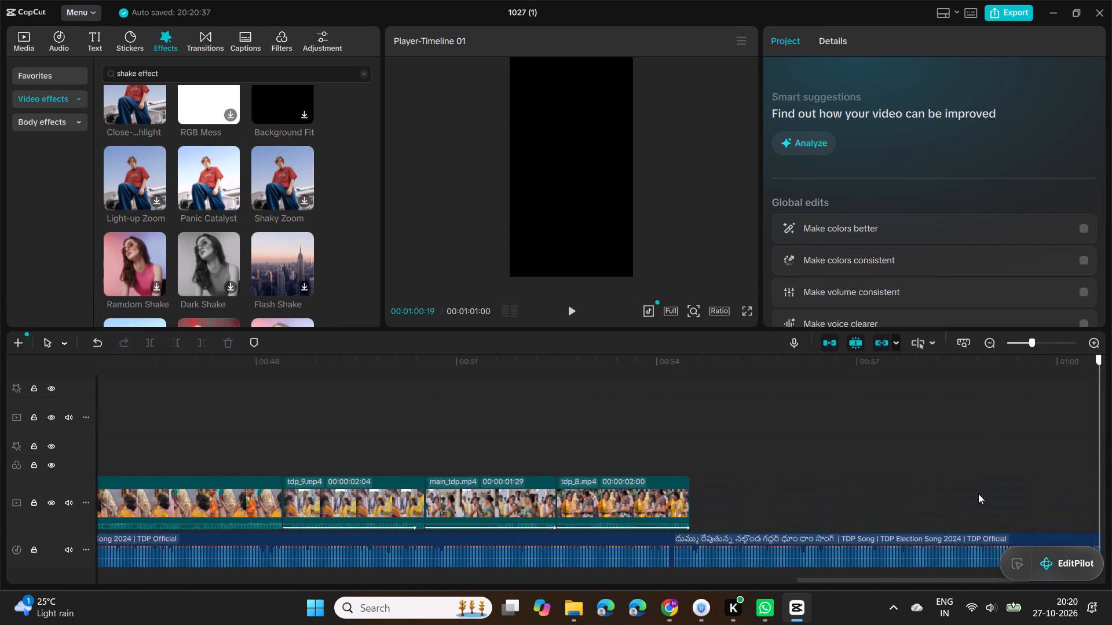
left_click_drag(978, 494, 619, 510)
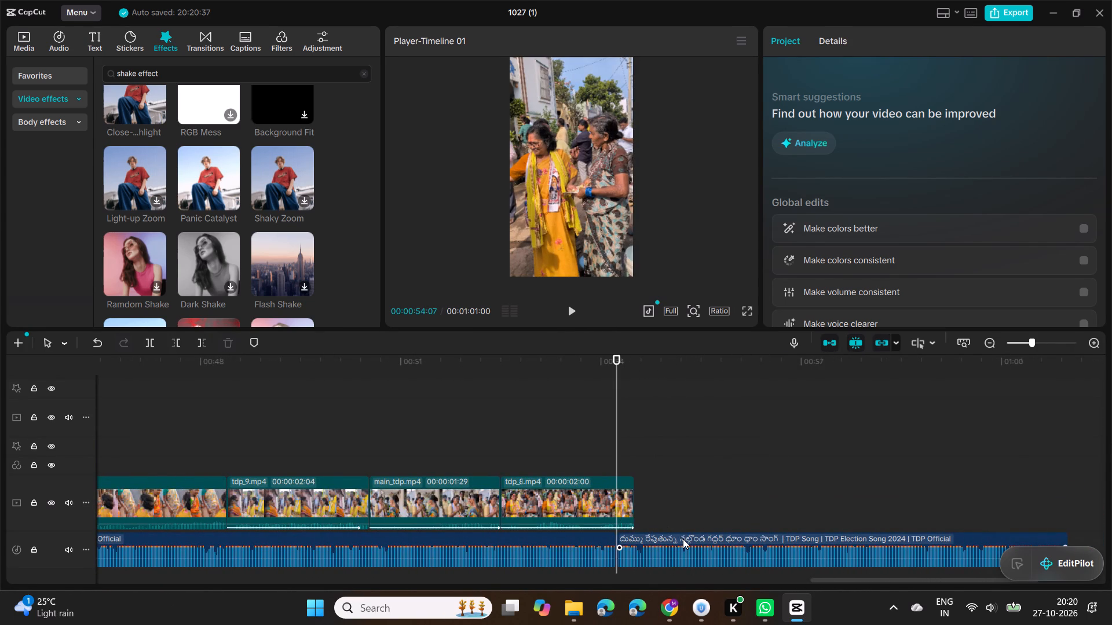
left_click(683, 539)
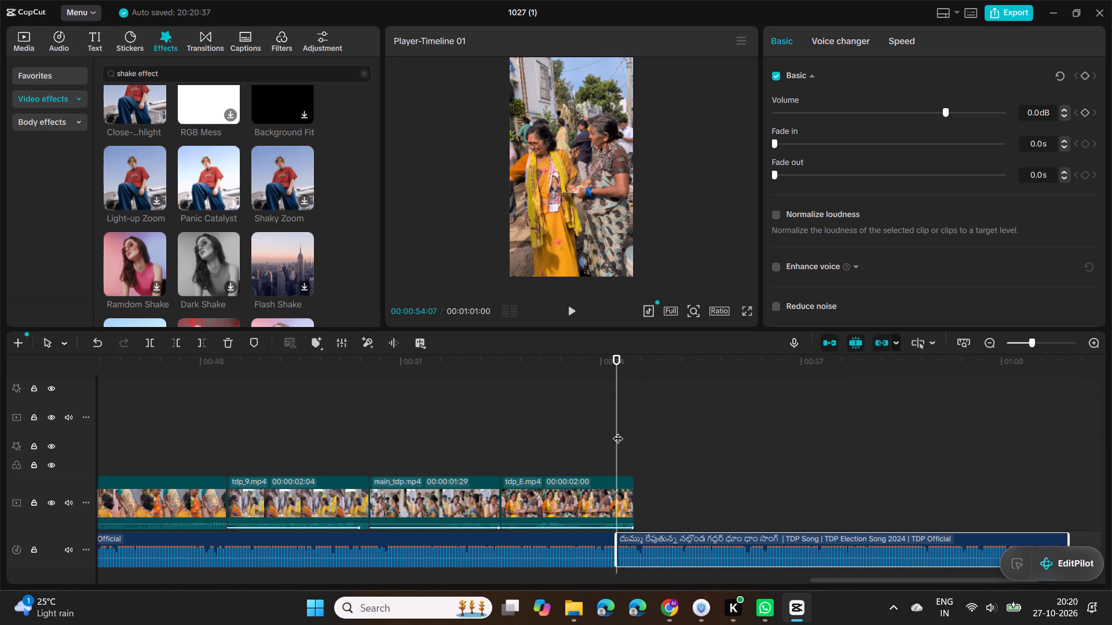
key("space")
key("space")
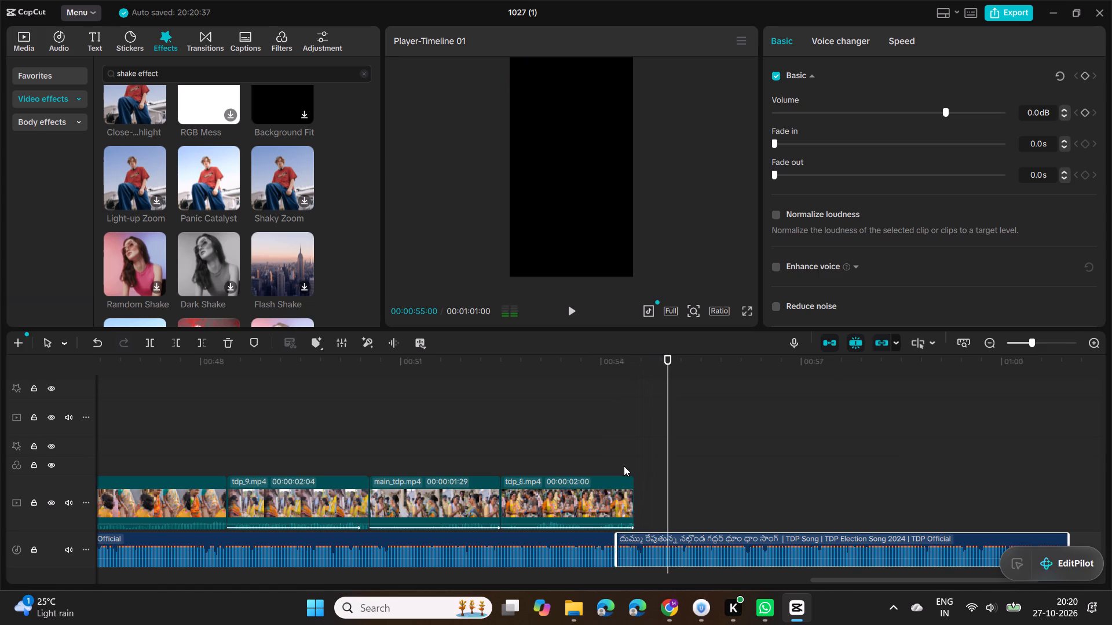
key("Delete")
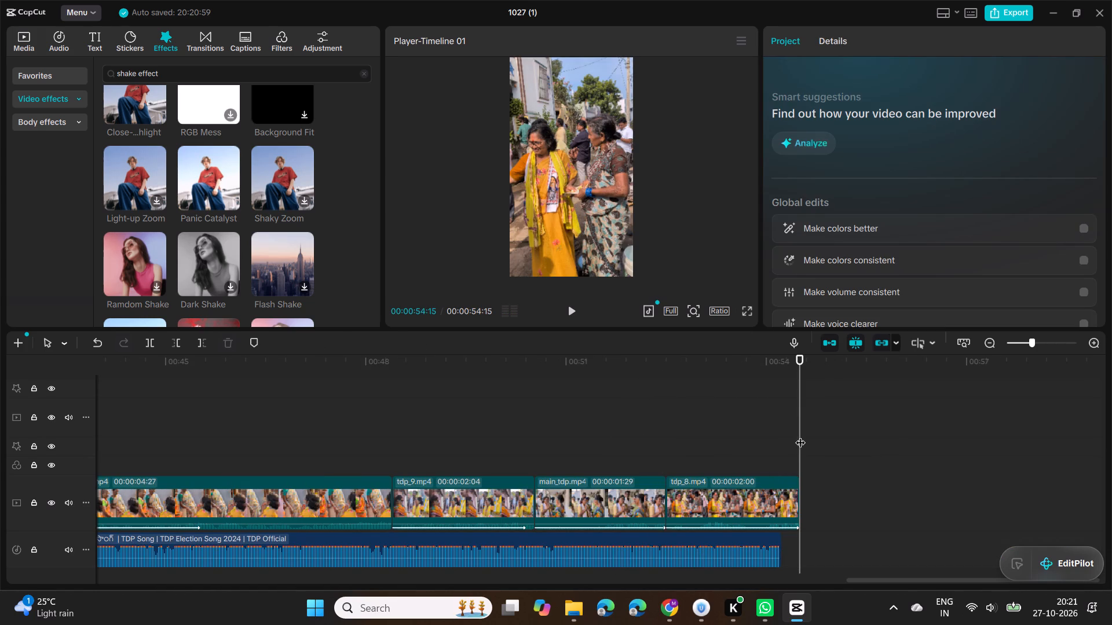
Extend the remaining TDP song audio to finish with the tdp_8.mp4 clip at 00:00:54:15.
left_click_drag(802, 435, 619, 450)
key("space")
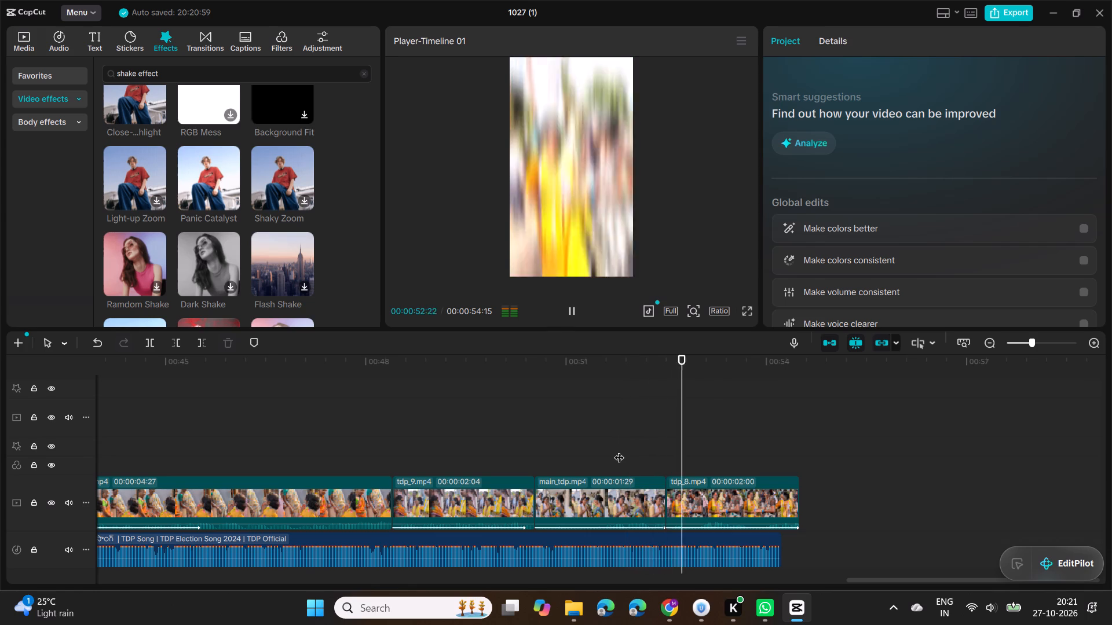
key("space")
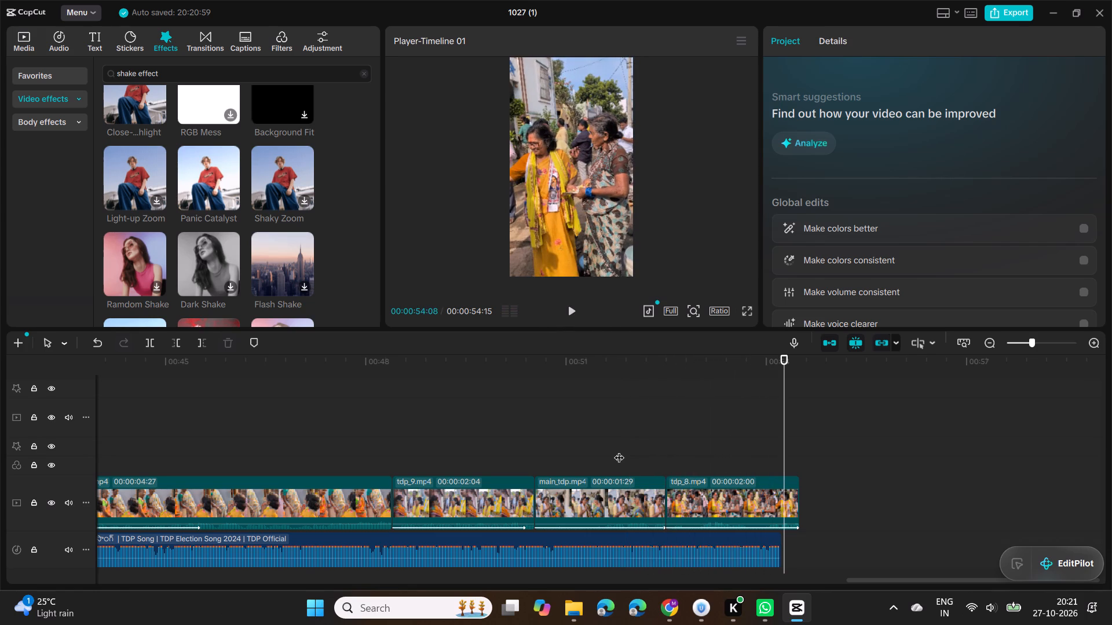
left_click(700, 546)
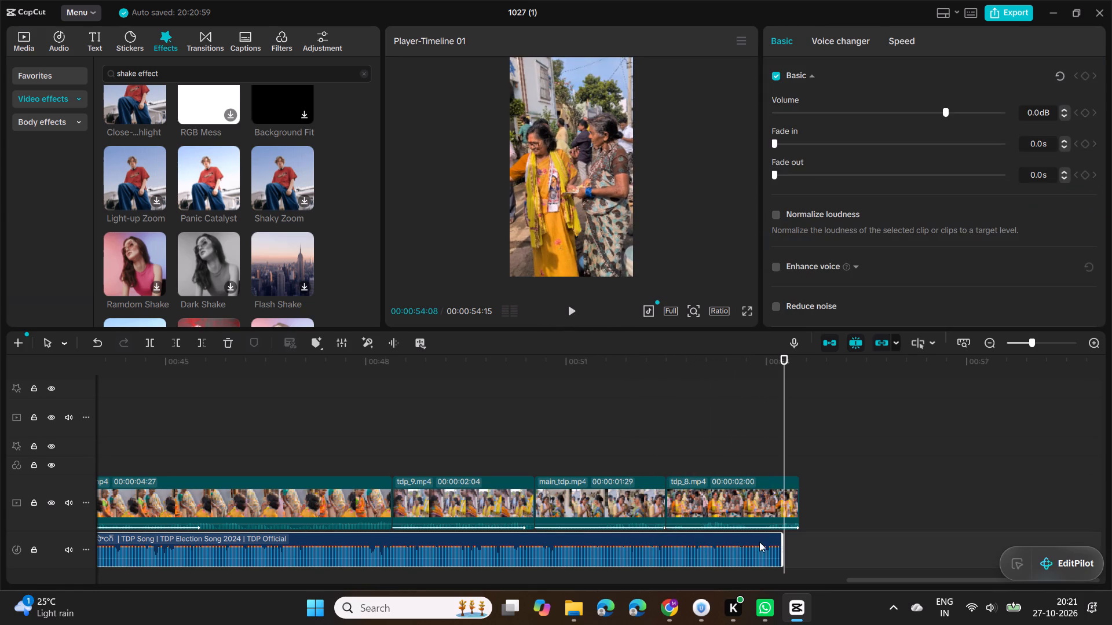
left_click_drag(784, 541, 797, 541)
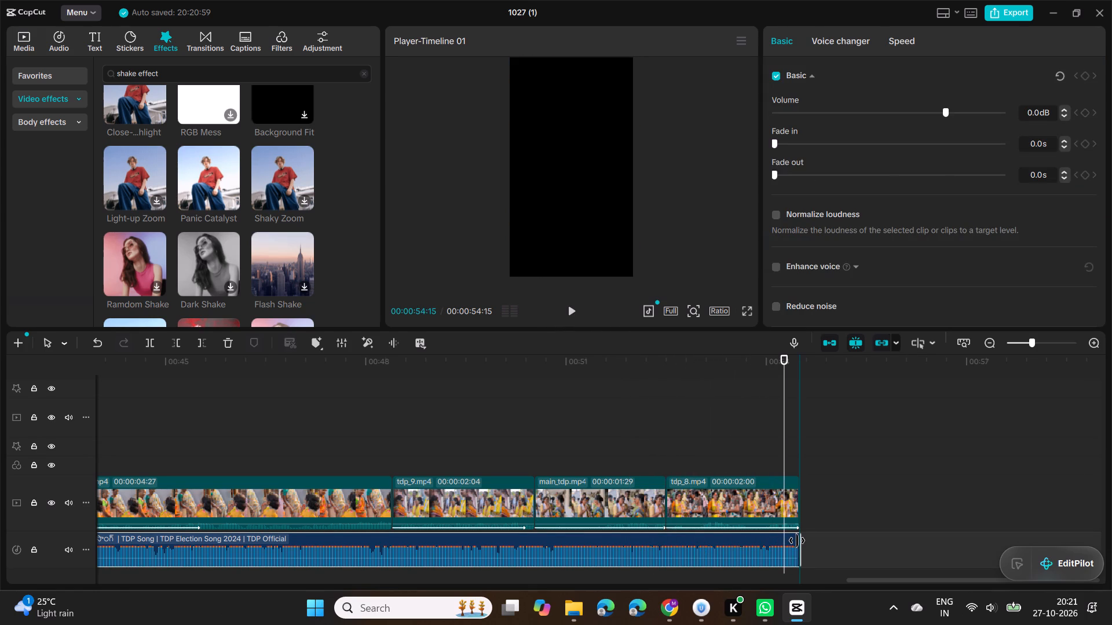
left_click_drag(797, 541, 796, 541)
key("space")
key("space")
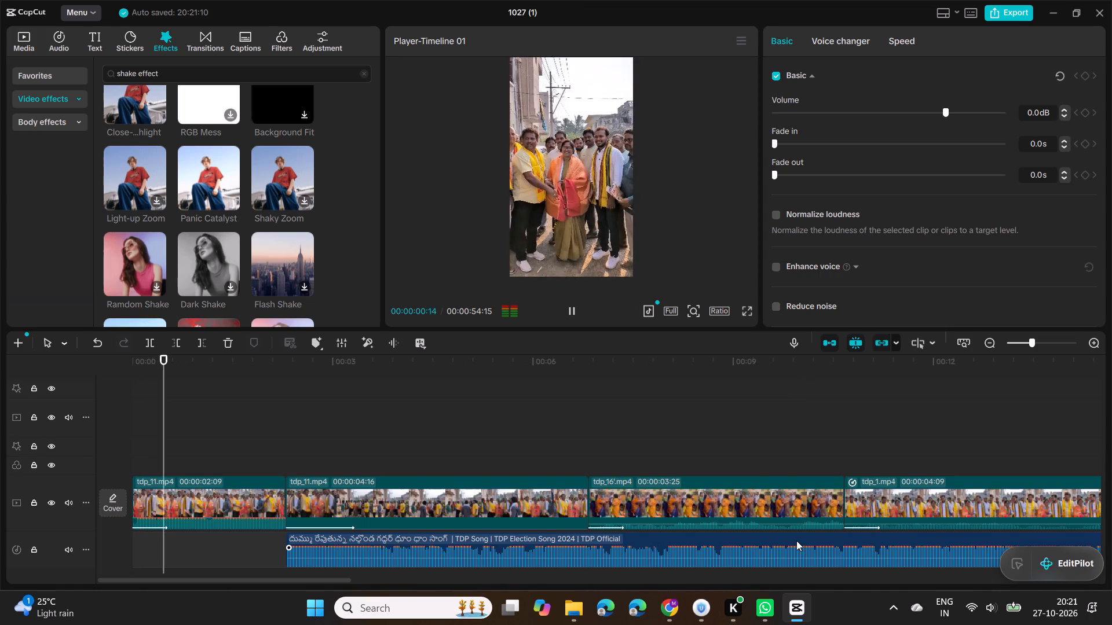
key("space")
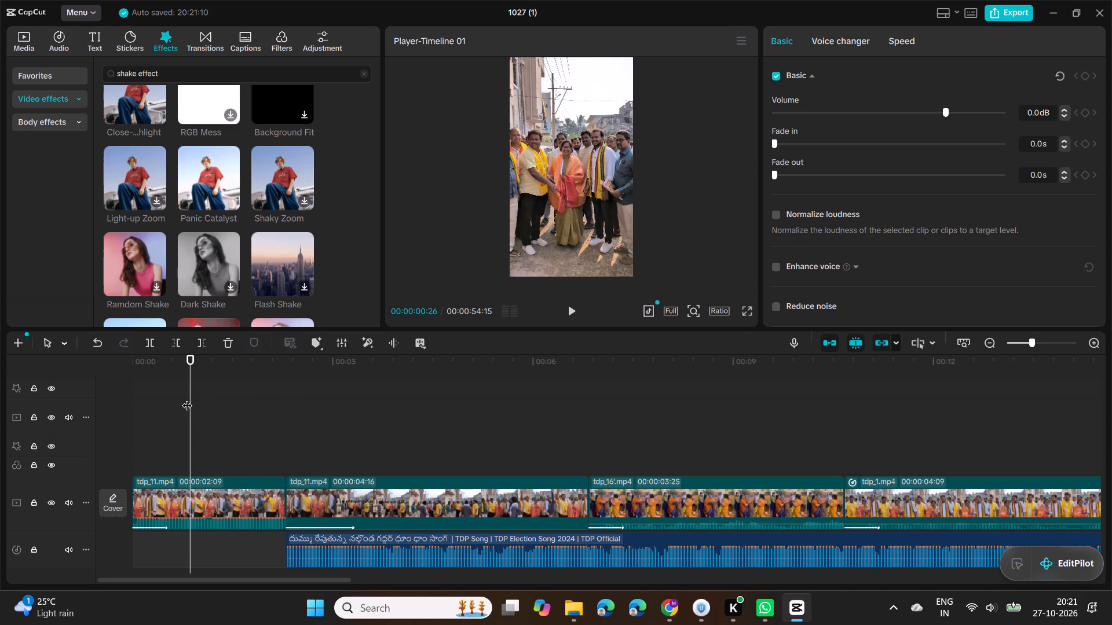
Play the cut full screen from the beginning through the tdp_3.mp4 clip to review the effects.
left_click_drag(187, 398, 107, 405)
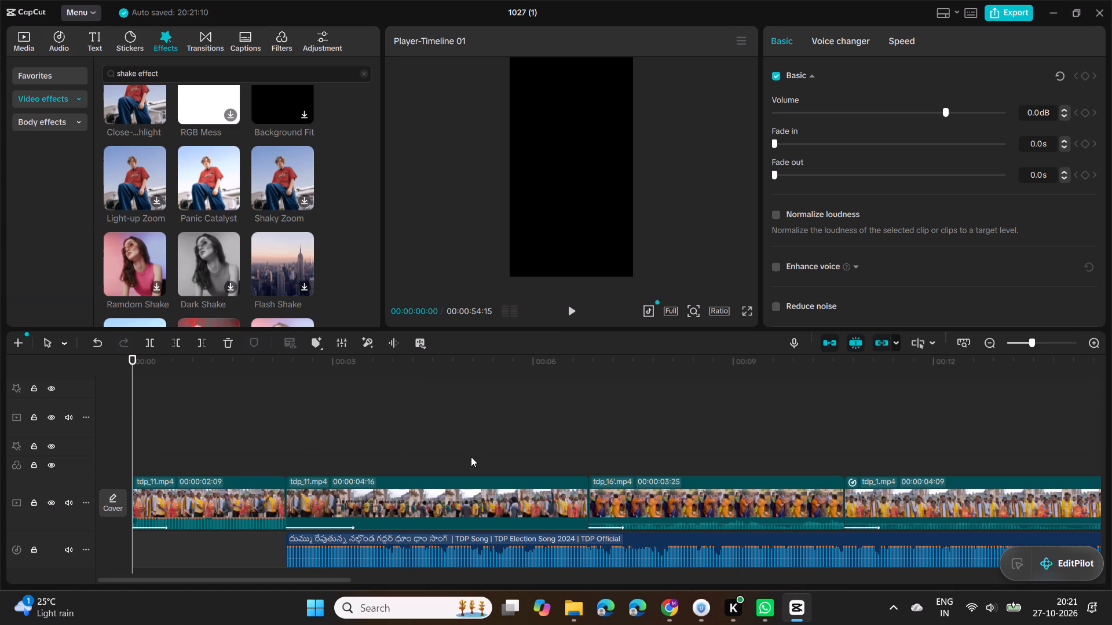
left_click(745, 313)
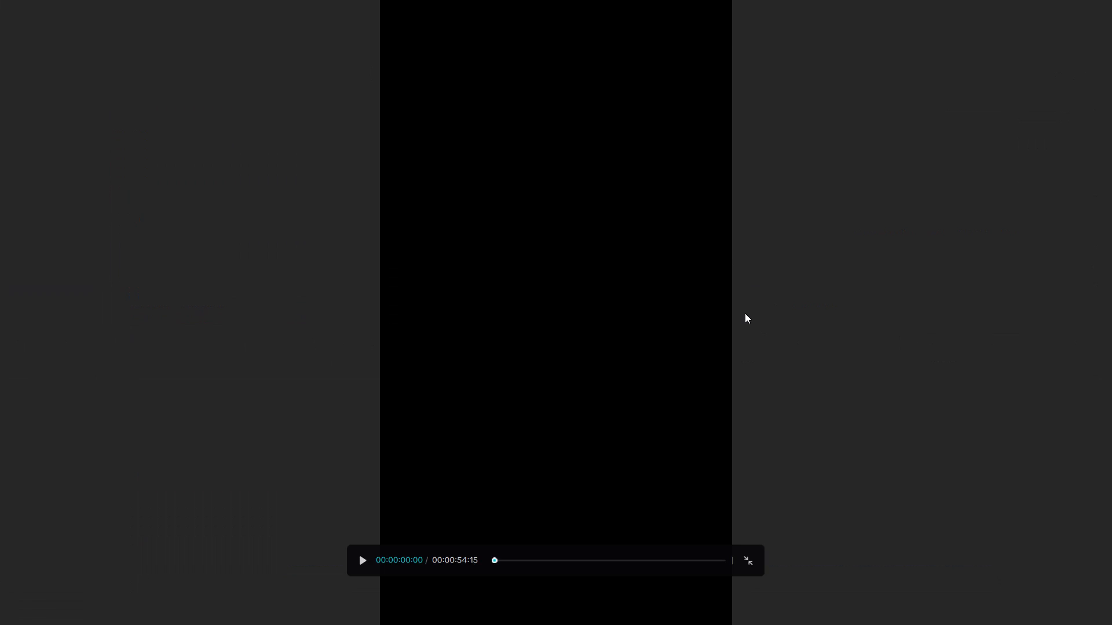
key("space")
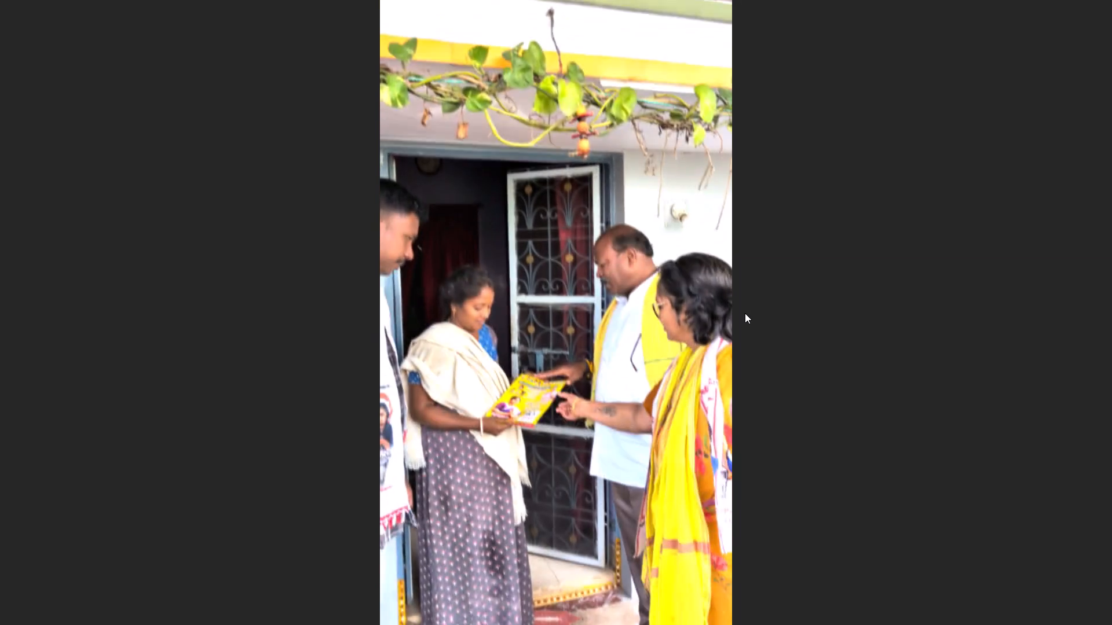
key("space")
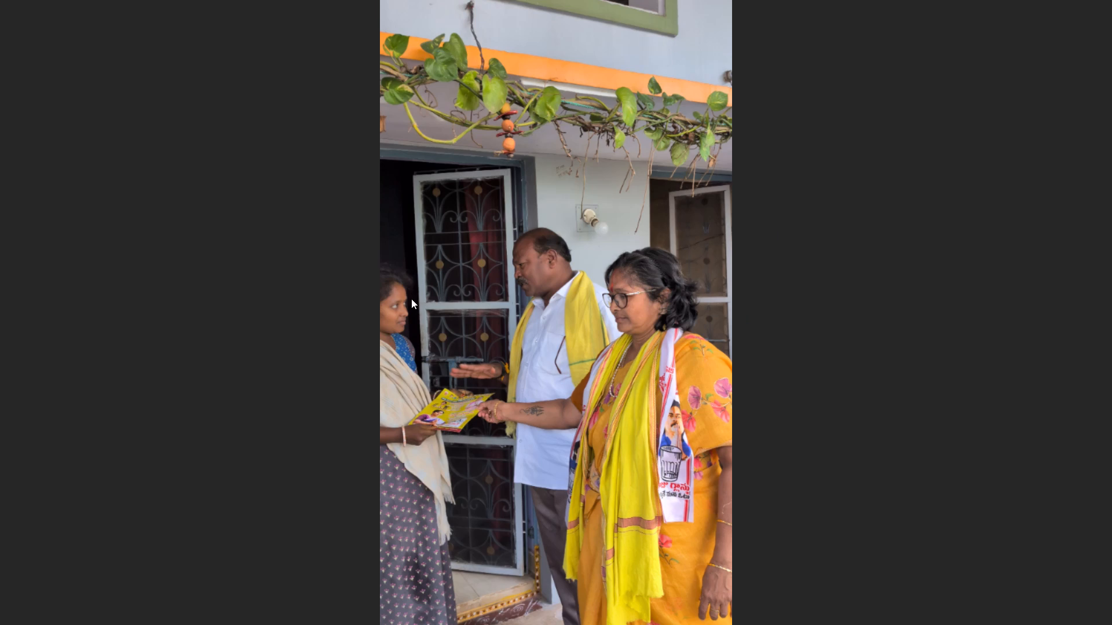
key("Escape")
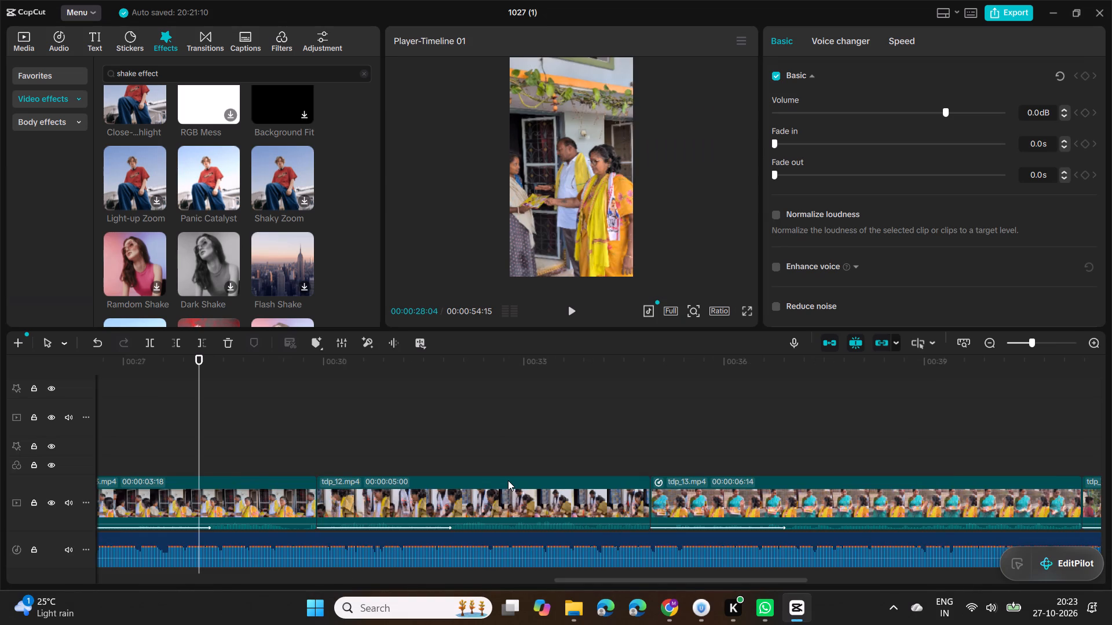
Play back the closing clips from tdp_9.mp4 to the end to check the ending against the song.
scroll(356, 418, "left", 12)
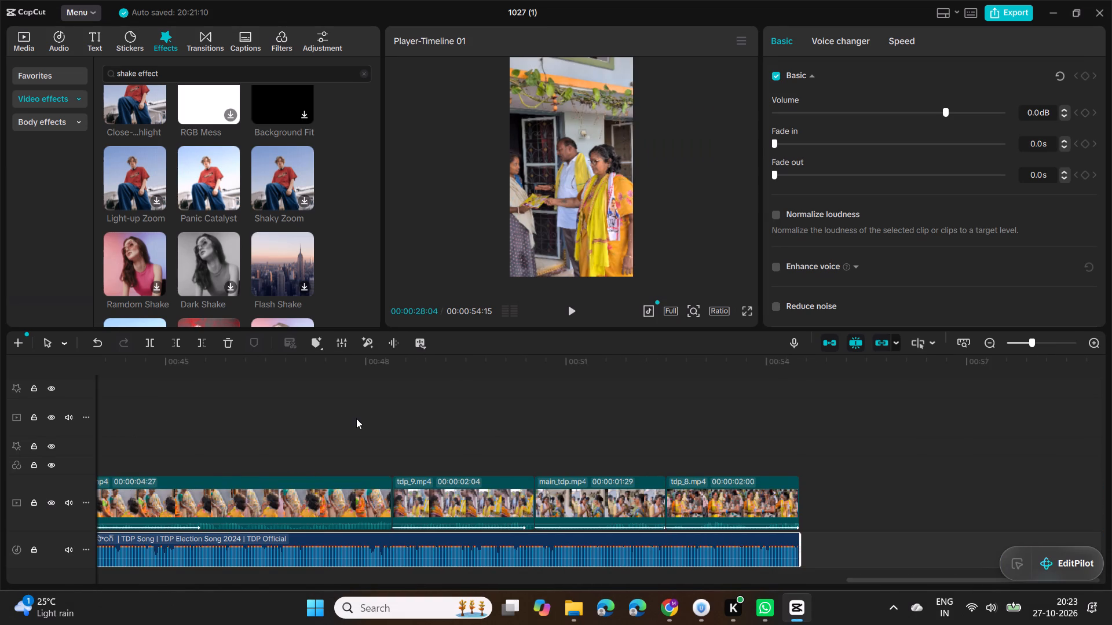
scroll(356, 418, "left", 5)
left_click(434, 423)
key("space")
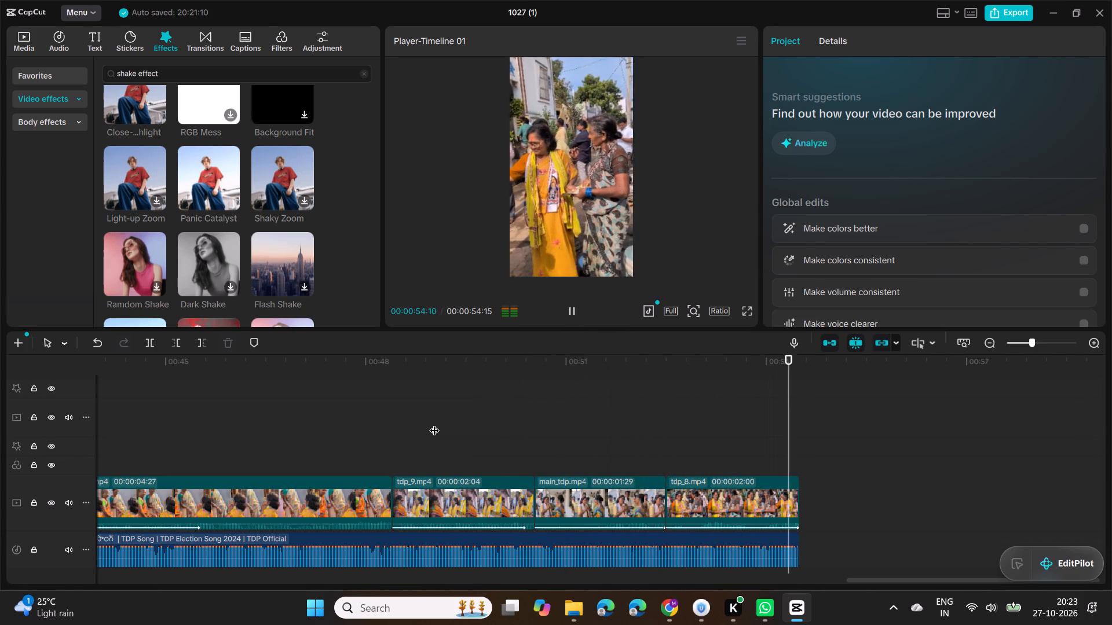
key("space")
key("space")
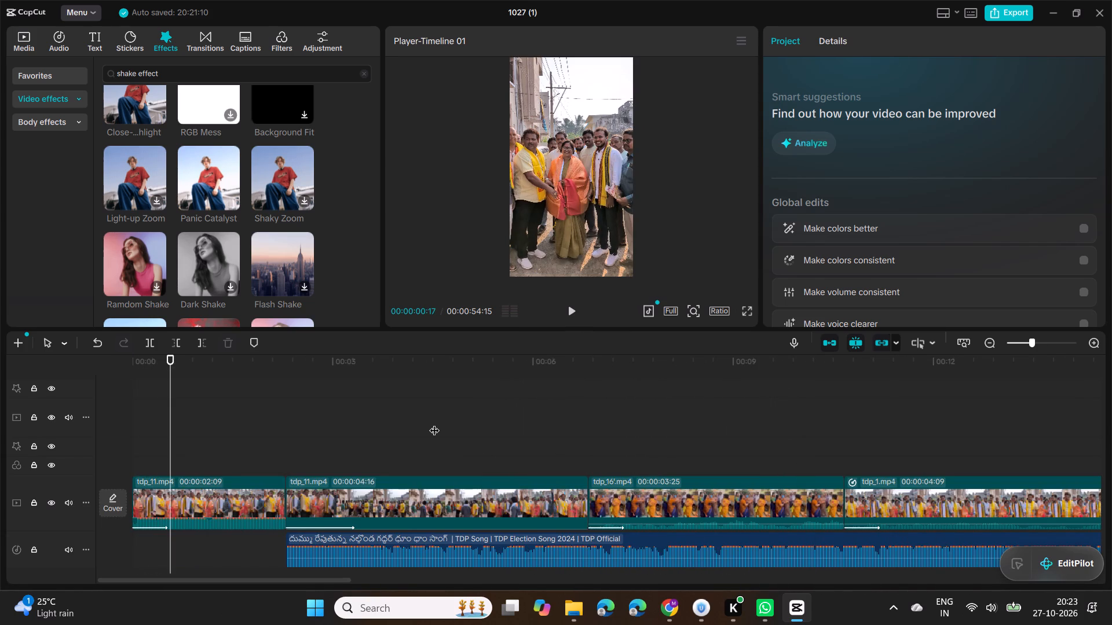